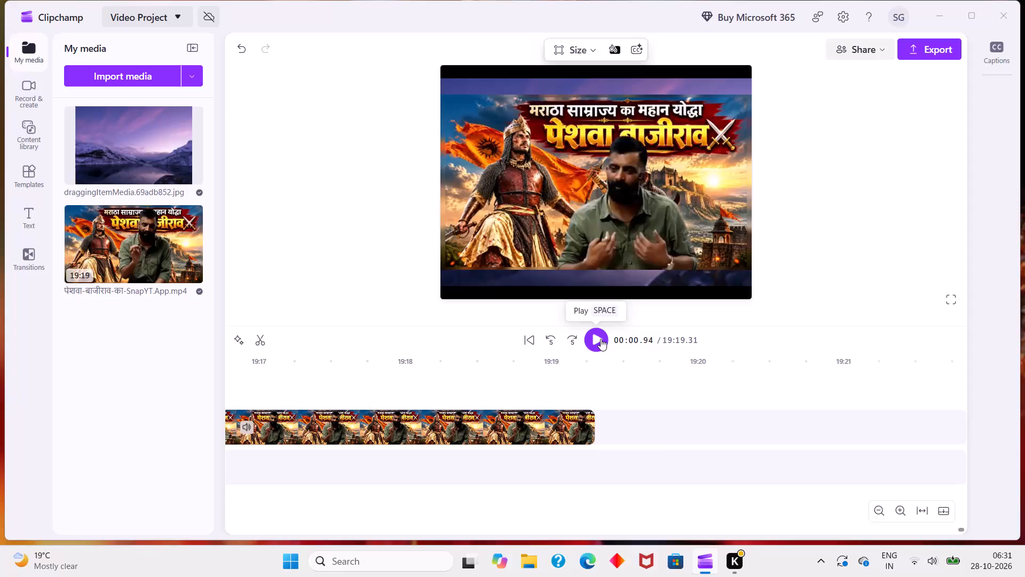
Play the opening of the project video in the preview and pause it at about 8 seconds.
click(601, 339)
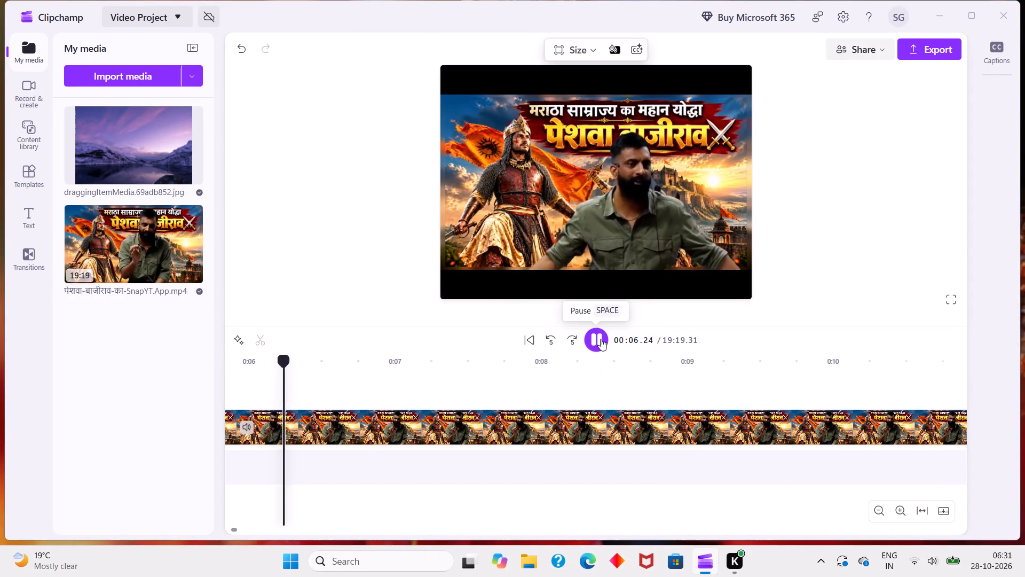
click(601, 337)
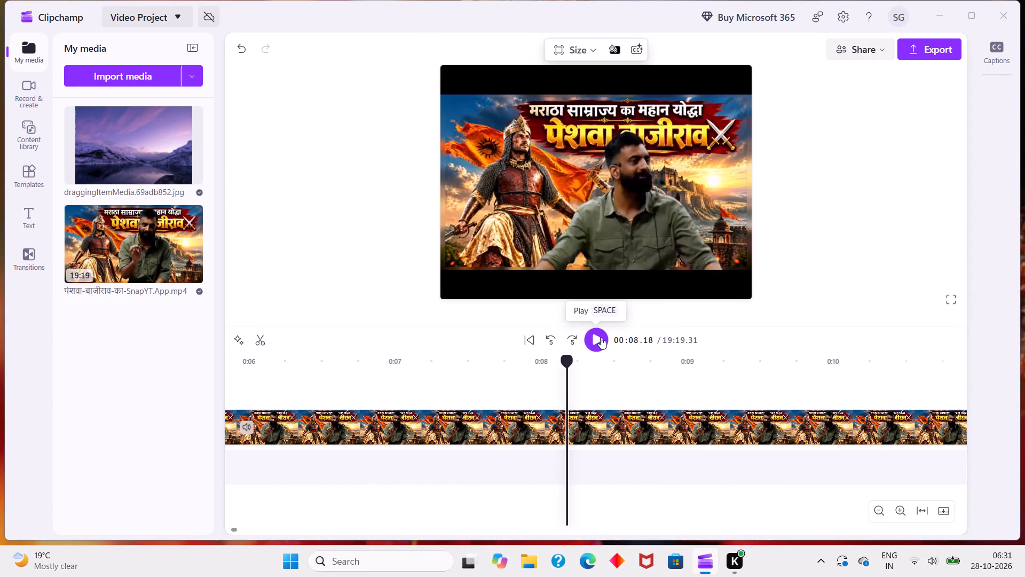
scroll(528, 402, right, 3)
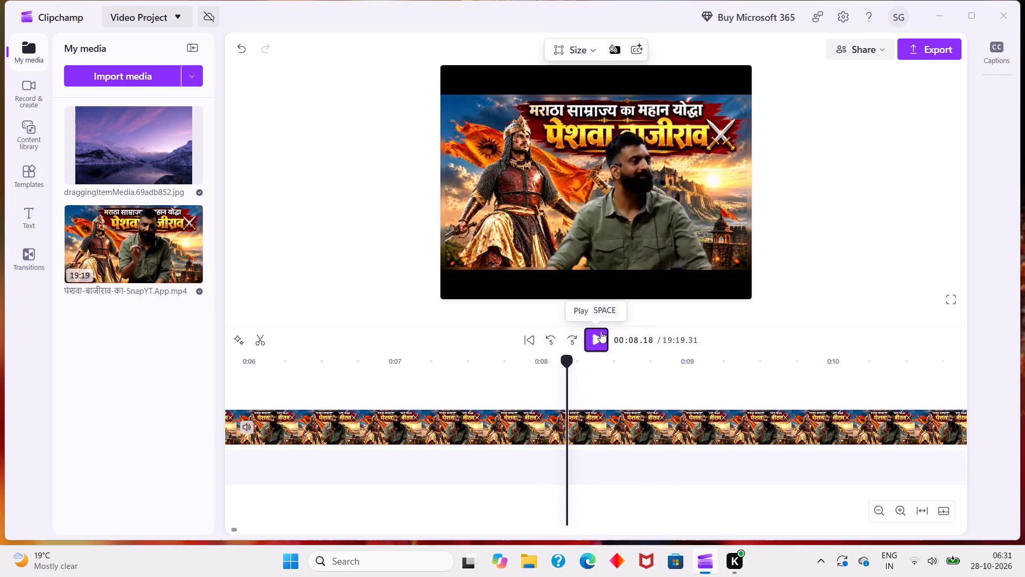
Set the system sound volume to 15.
click(933, 560)
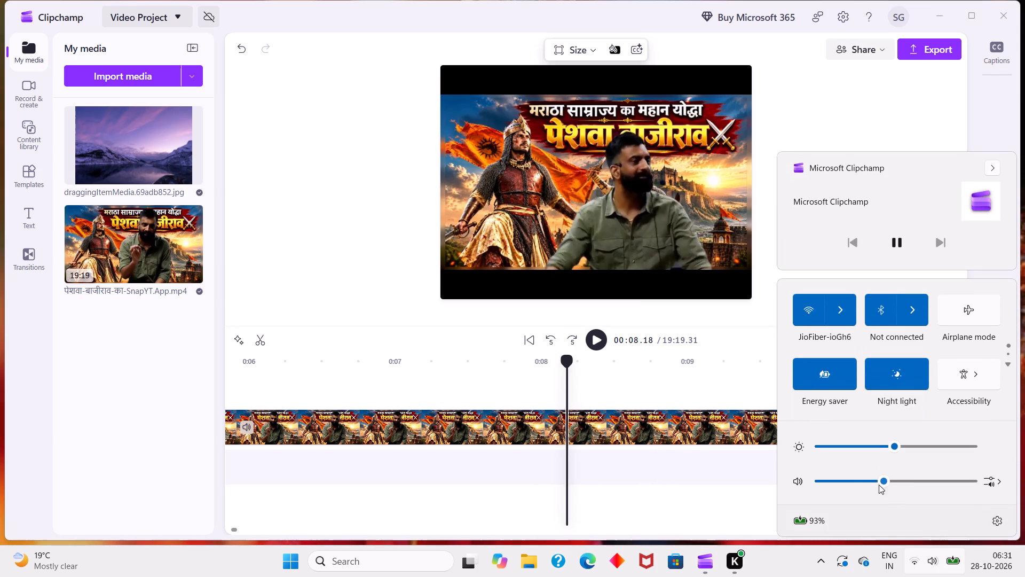
click(843, 480)
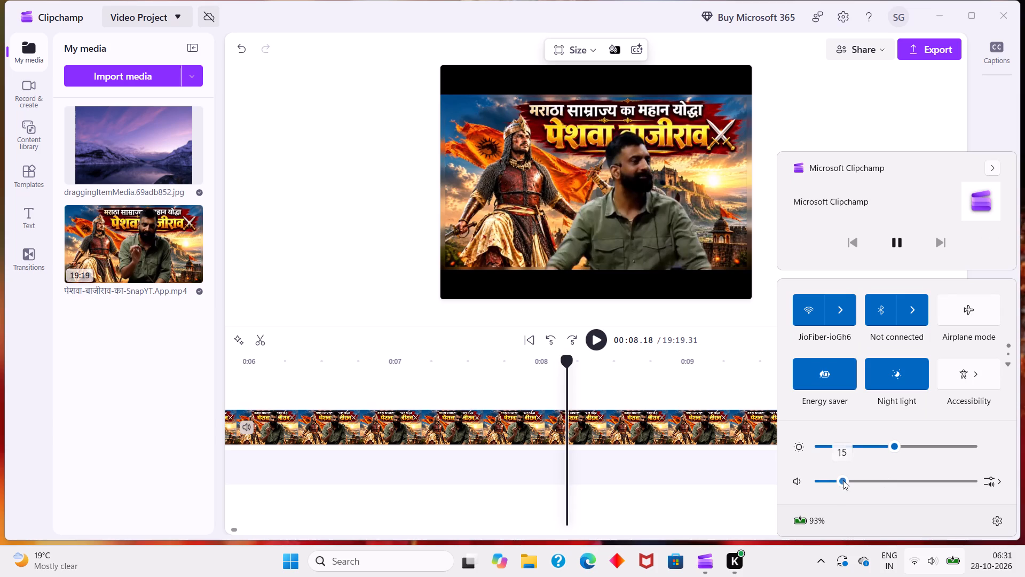
Resume the video preview from the playhead and pause it at about 16 seconds.
click(595, 343)
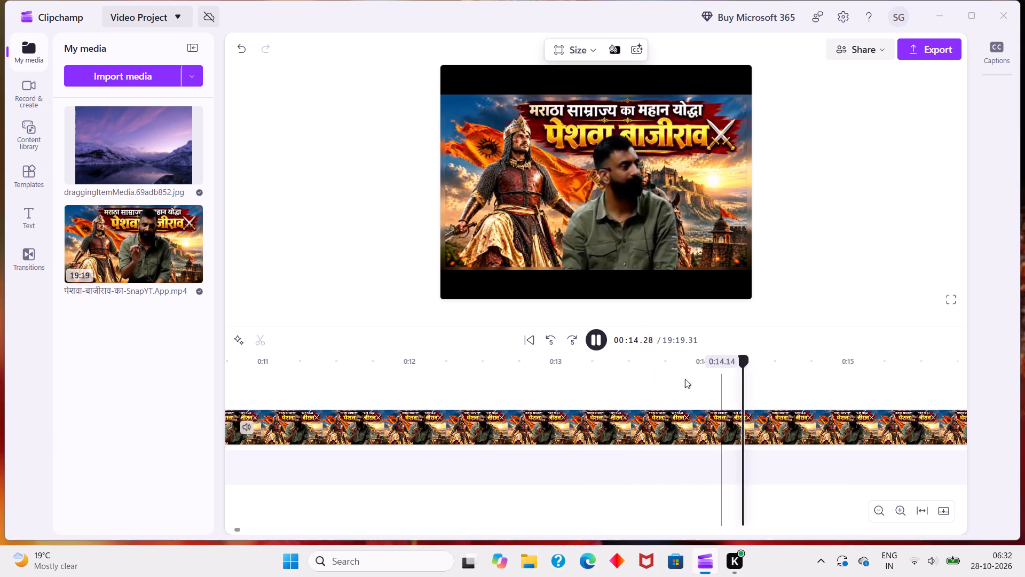
click(598, 345)
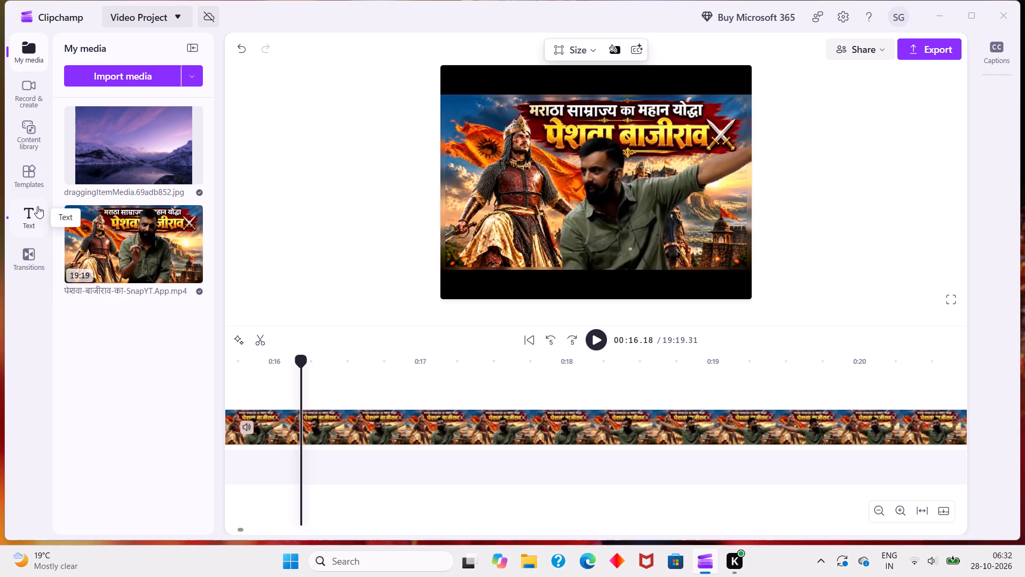
Split the video clip at 00:16.18 and select the part before the cut.
click(262, 336)
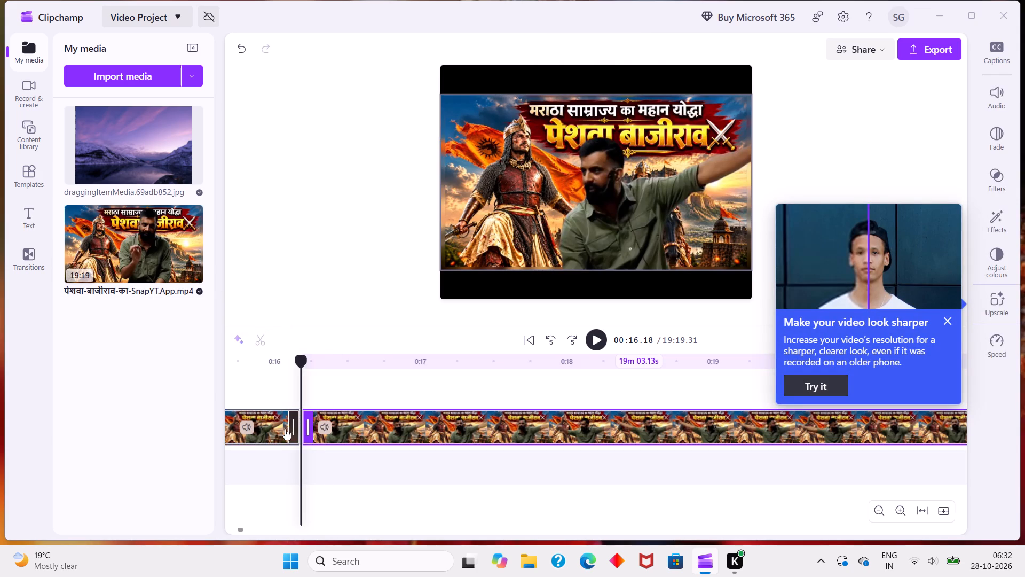
click(288, 424)
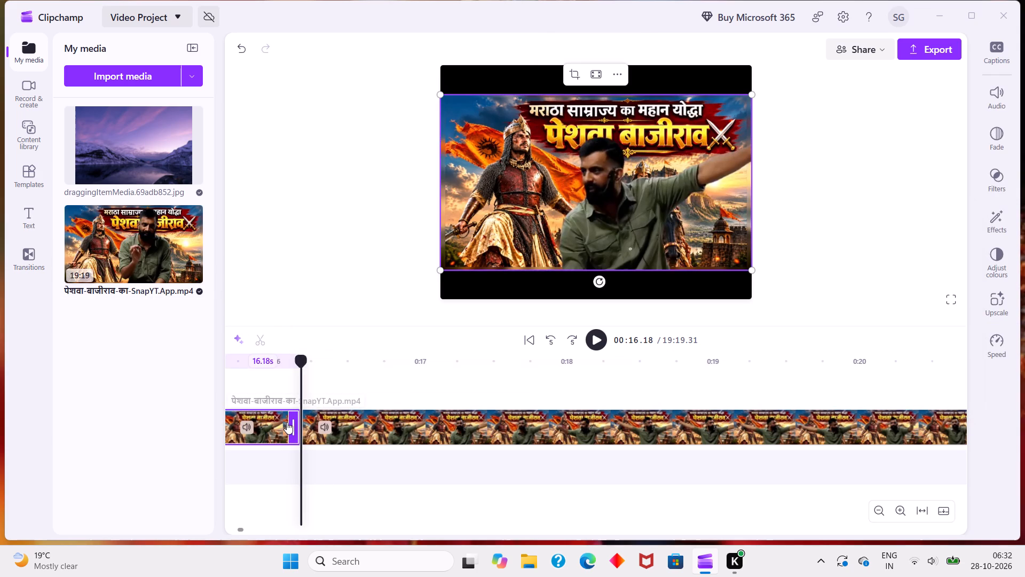
Play the video on to 00:26.75 and split the clip there.
click(604, 345)
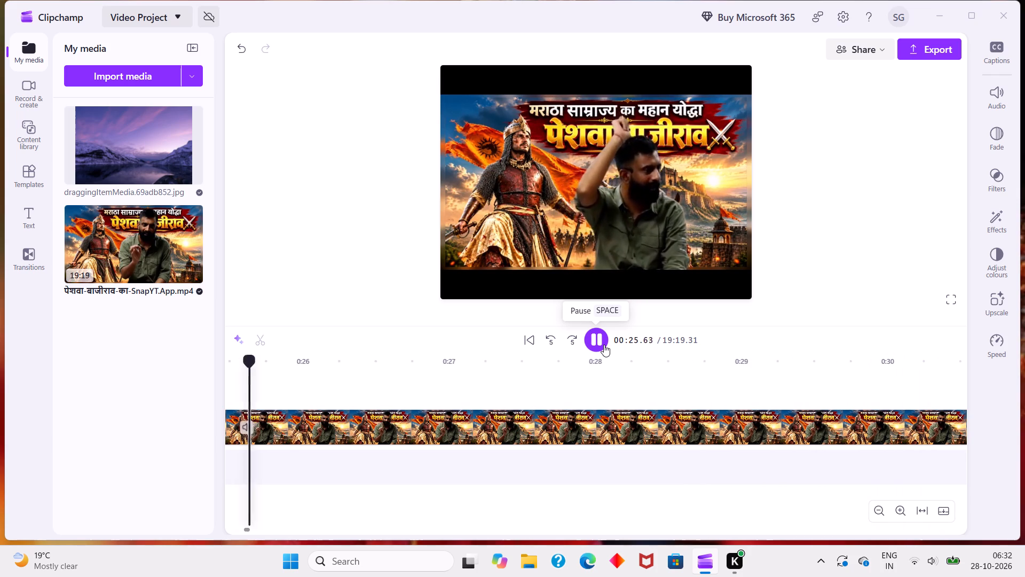
click(604, 345)
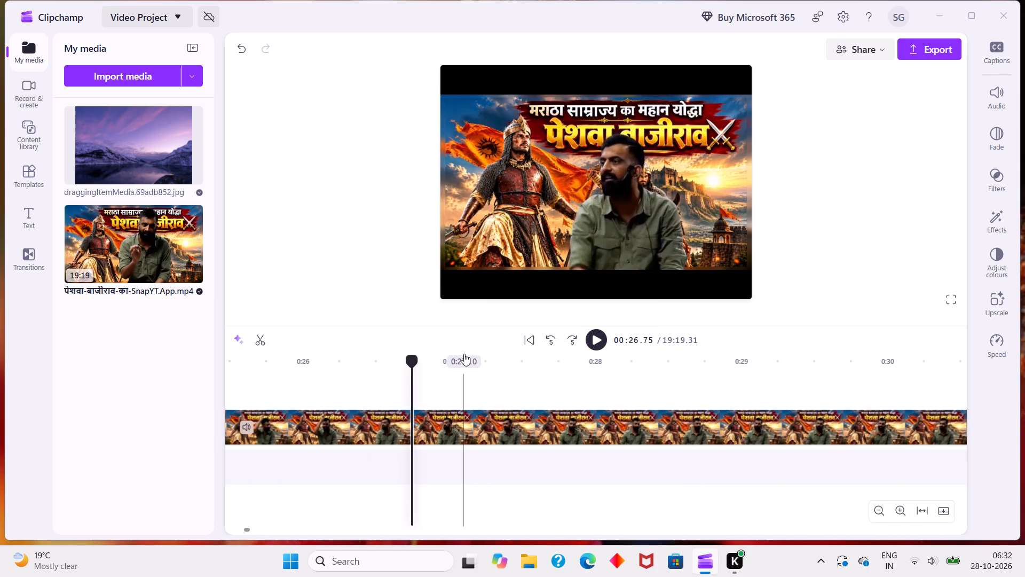
click(262, 345)
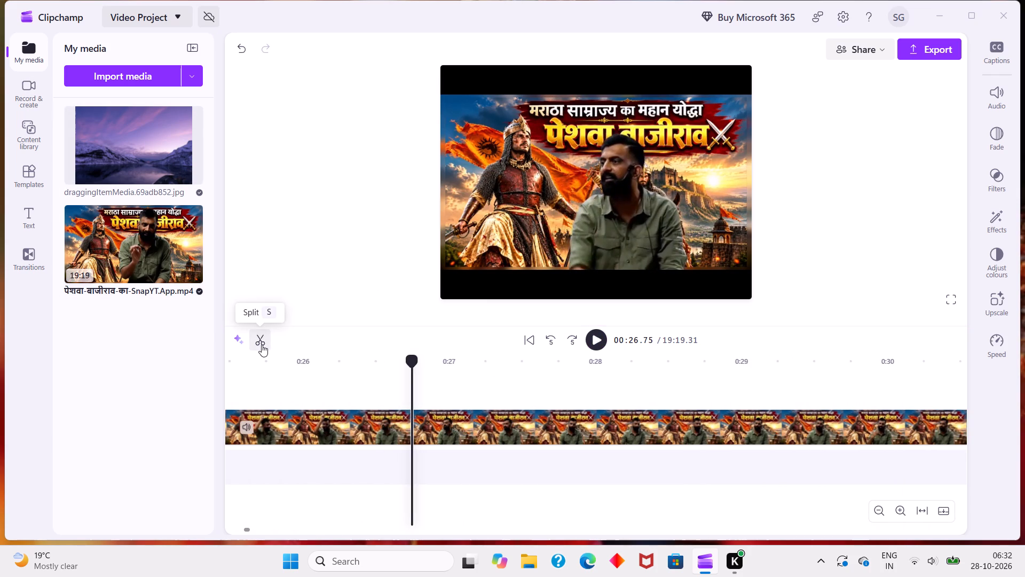
click(262, 345)
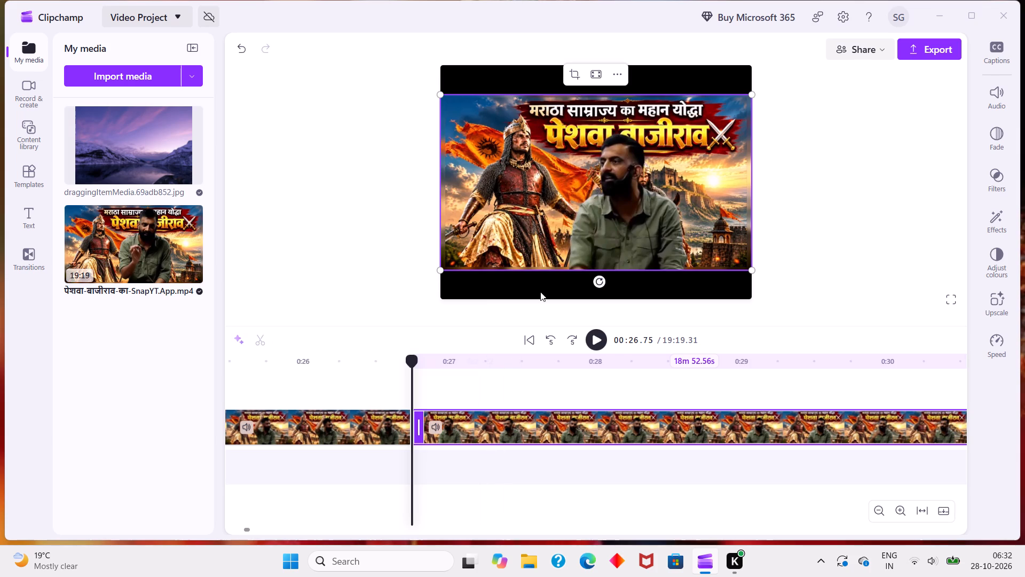
Play through the following footage, reposition the playhead to 01:44.99 and split the clip there.
click(600, 338)
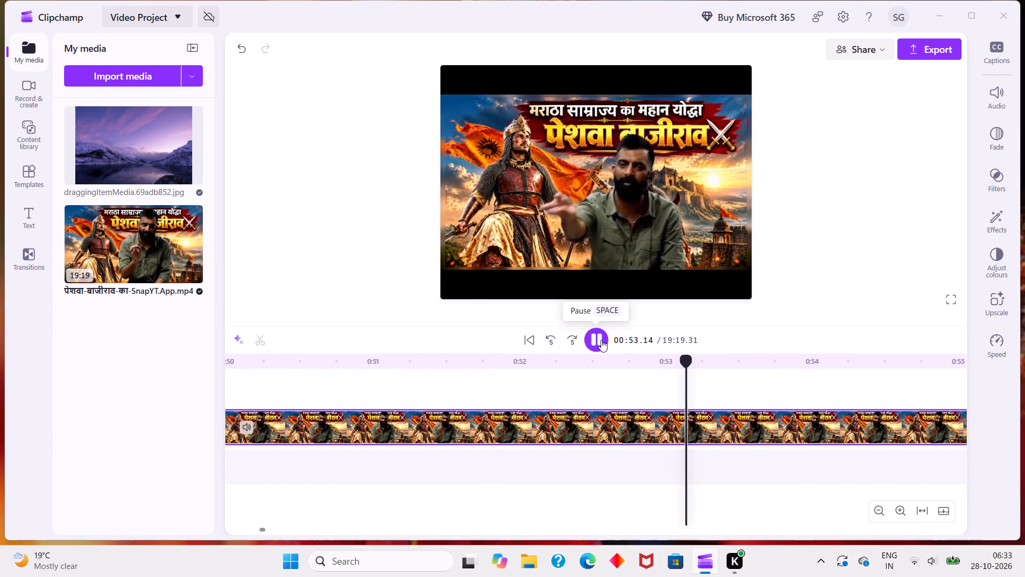
click(601, 340)
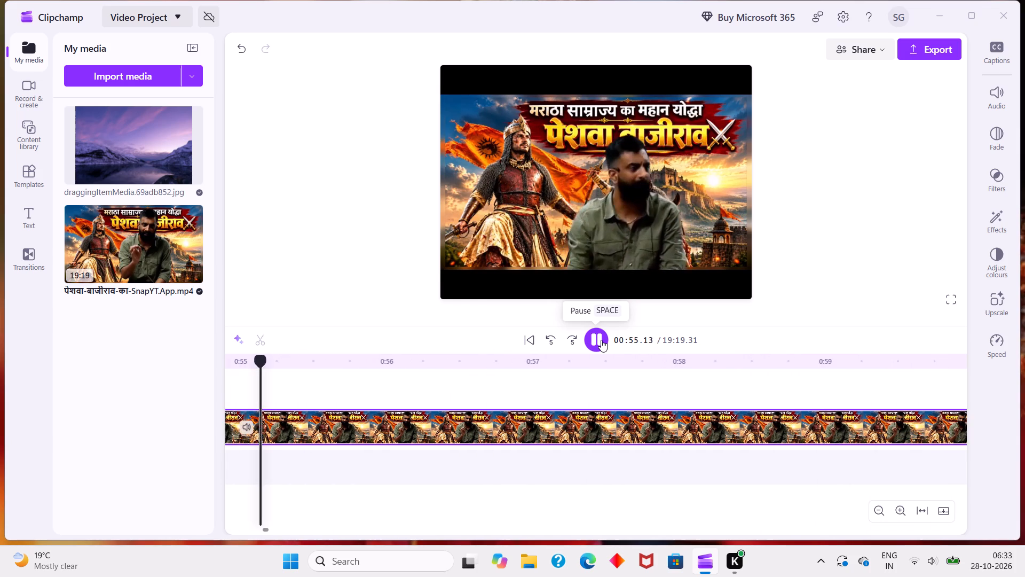
click(601, 340)
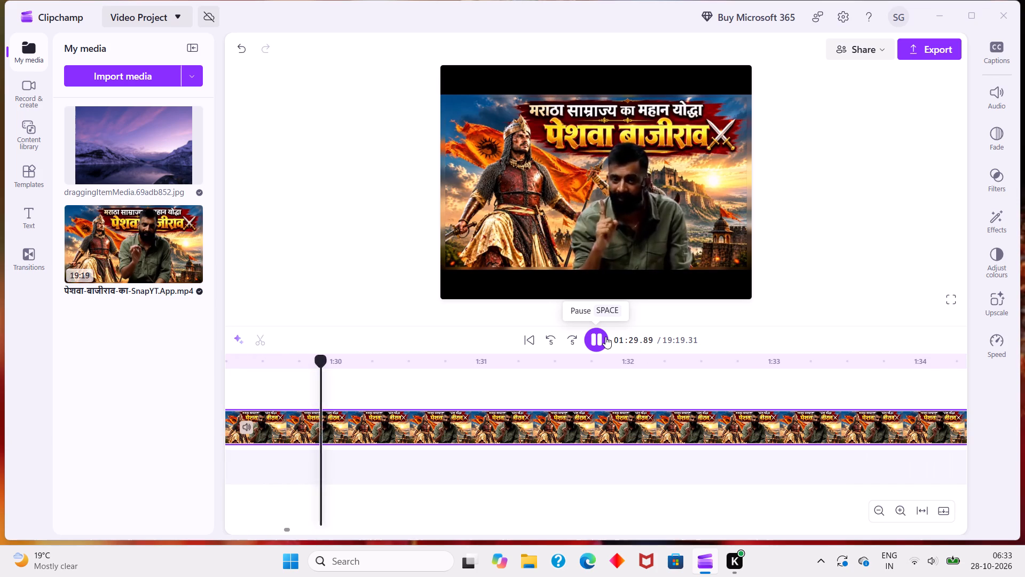
click(605, 336)
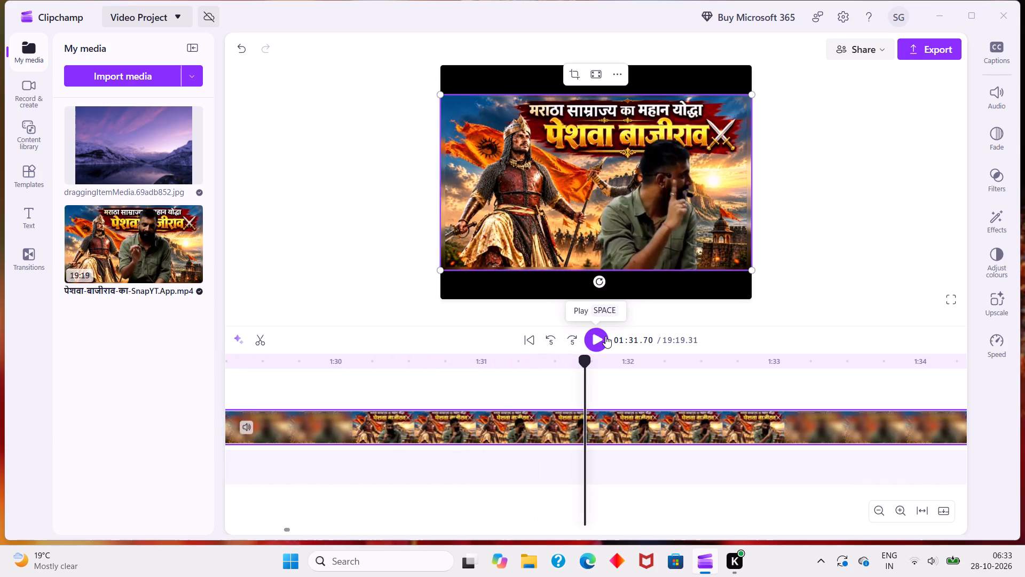
click(605, 336)
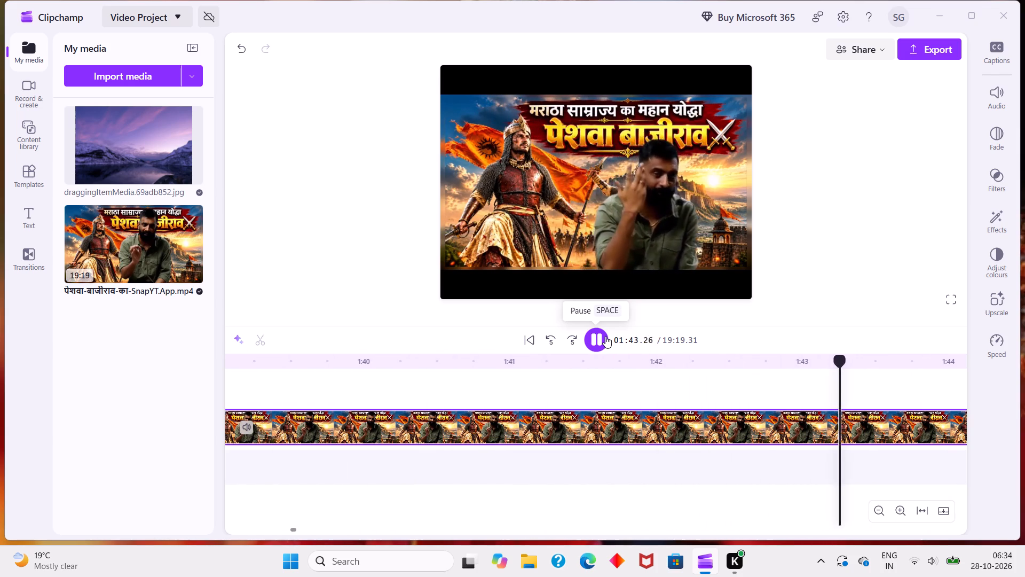
click(605, 336)
click(605, 336)
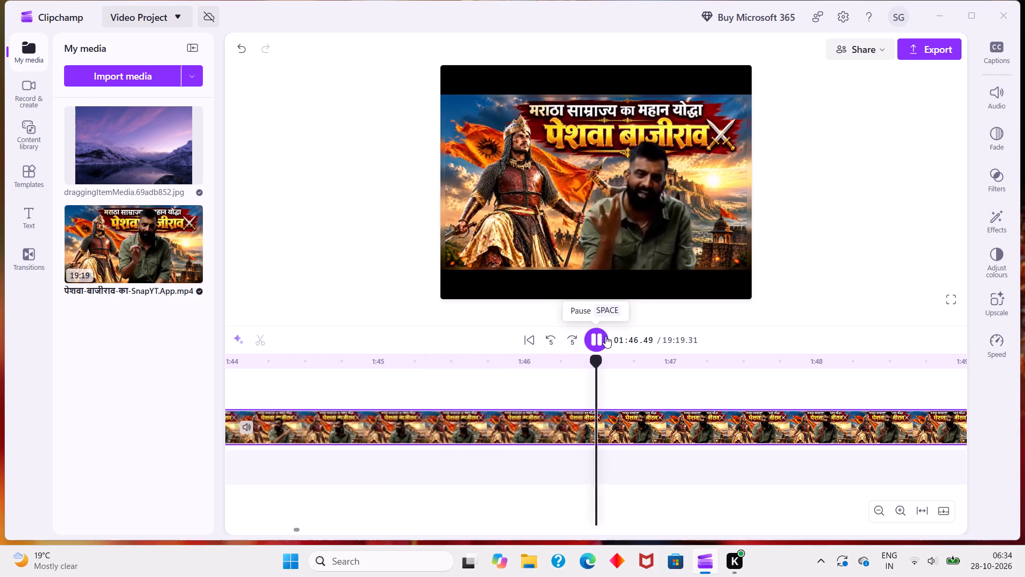
click(599, 340)
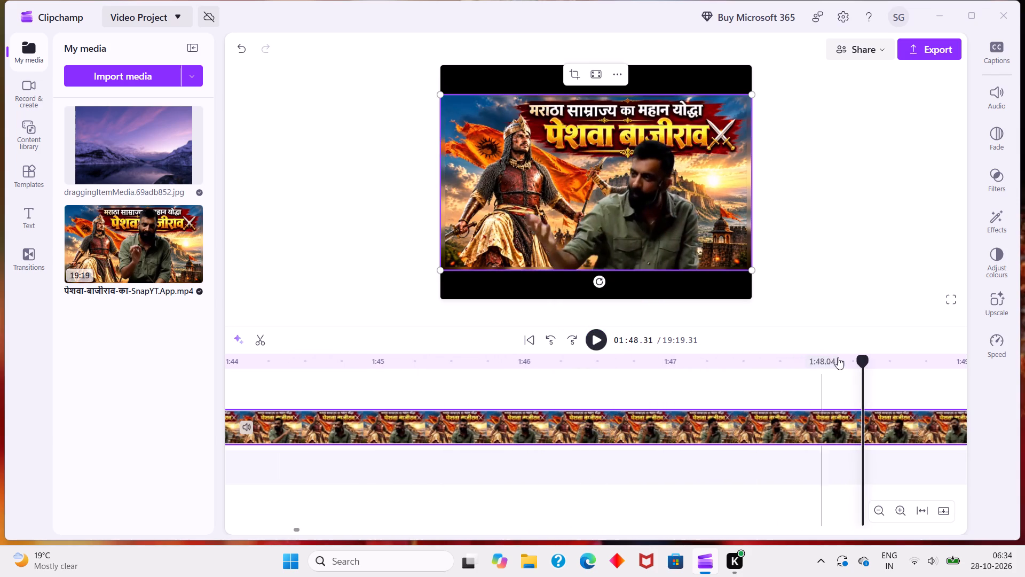
click(539, 365)
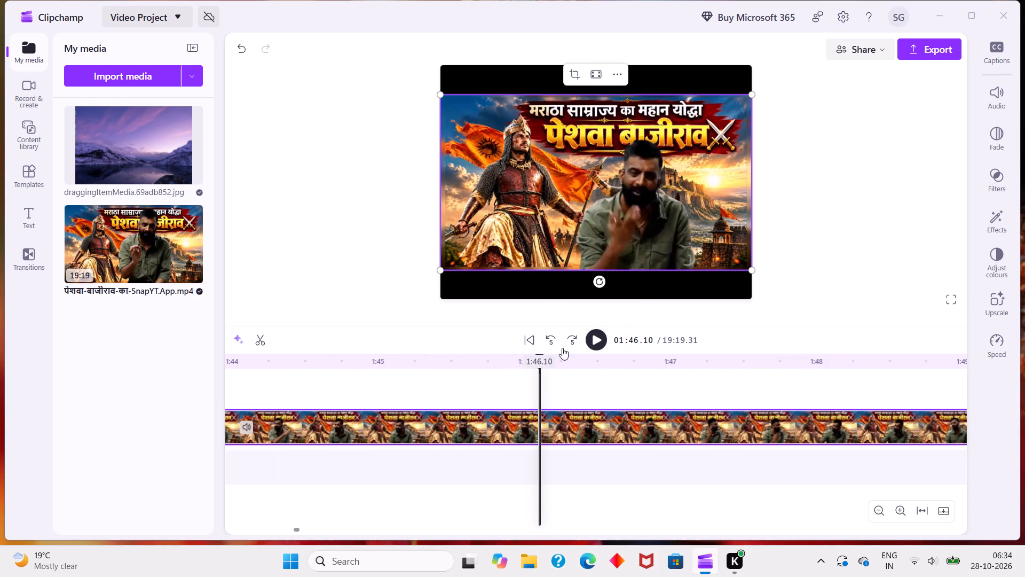
click(590, 339)
click(590, 339)
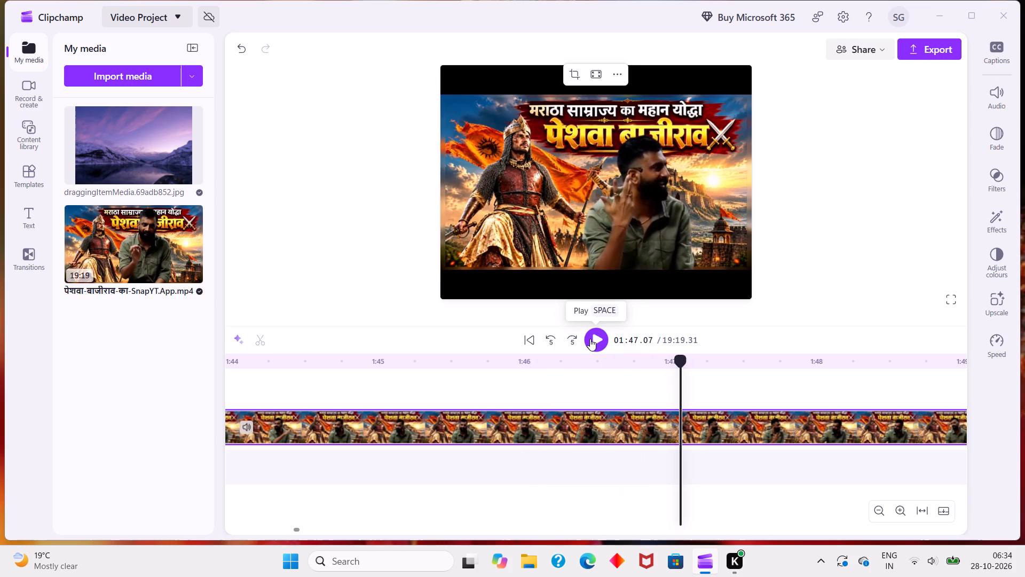
drag(675, 363, 485, 358)
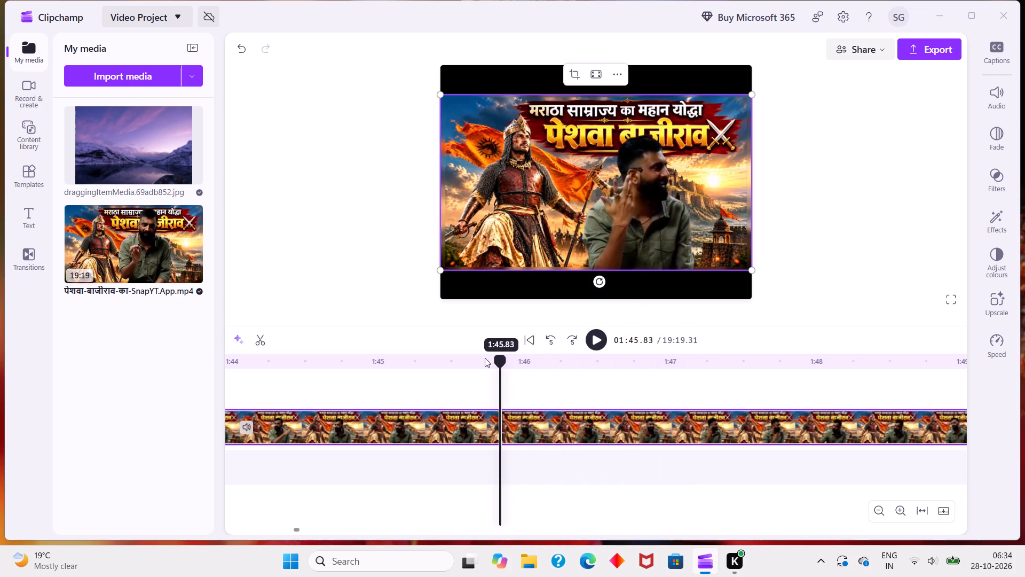
drag(485, 358, 377, 346)
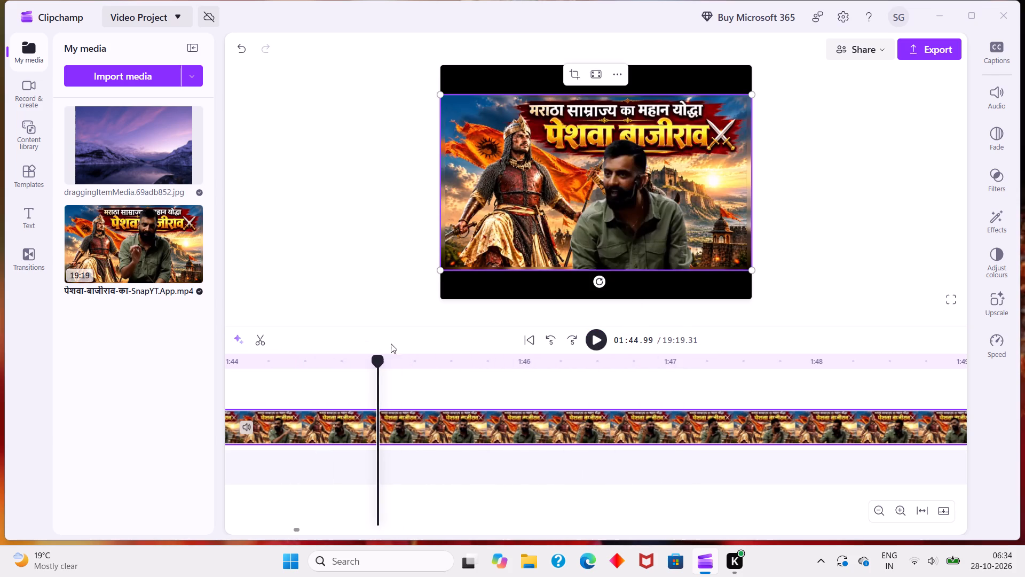
click(262, 339)
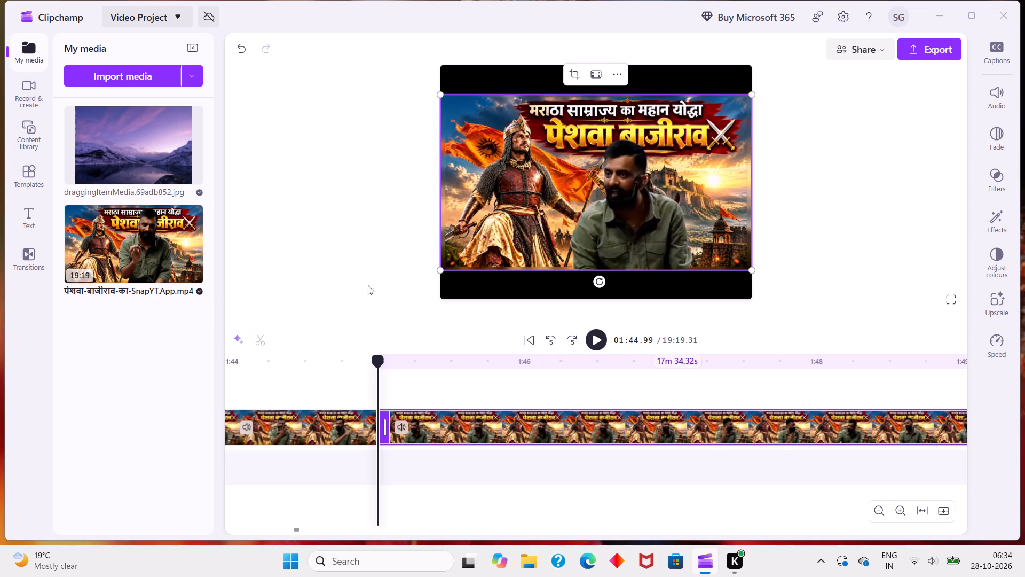
Play the video on to 03:03.37 and split the clip there.
click(598, 347)
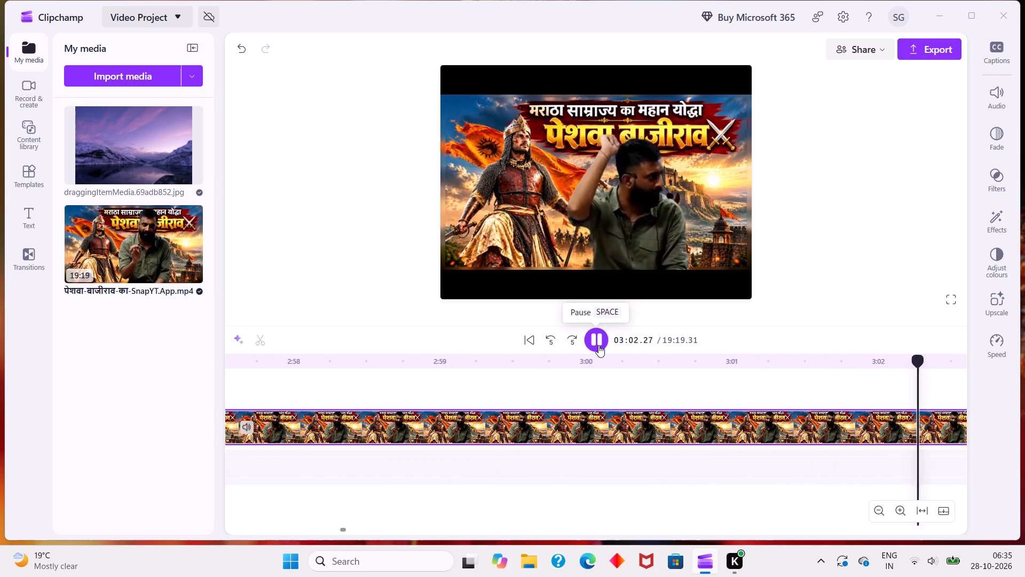
right_click(598, 345)
click(598, 345)
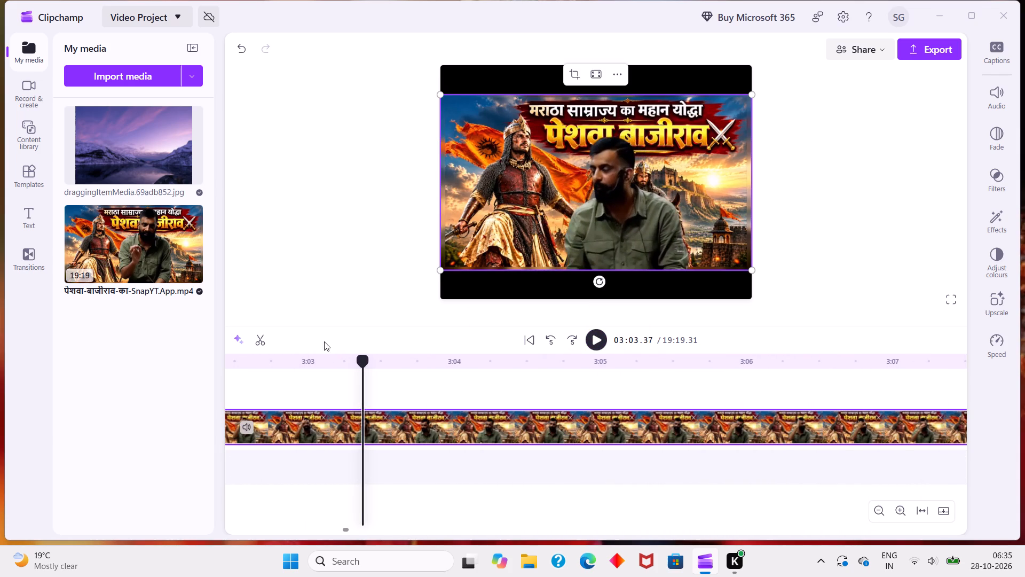
click(264, 342)
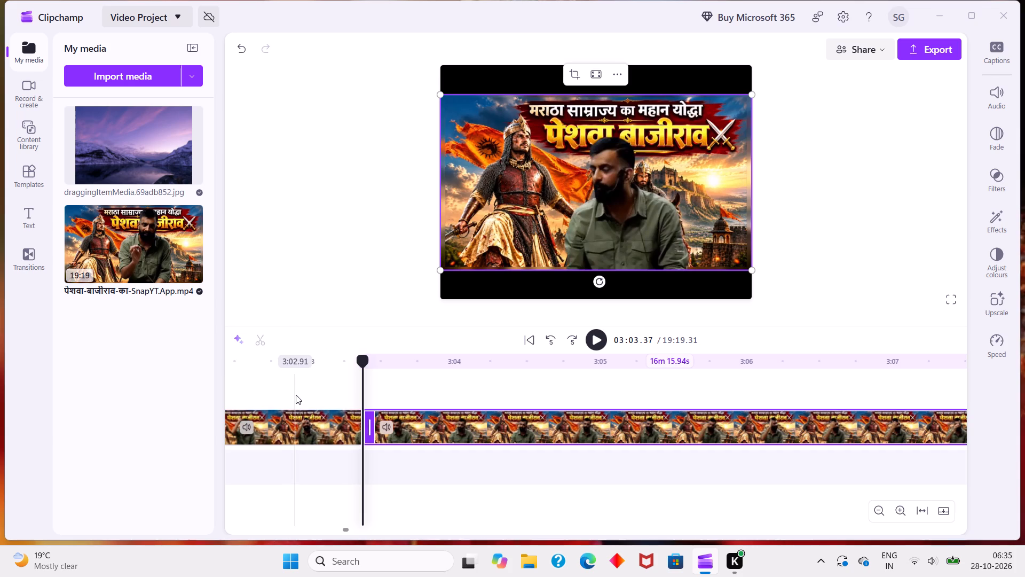
Add the Typewriter title to the timeline above the video at the 03:03.37 split.
scroll(298, 392, right, 3)
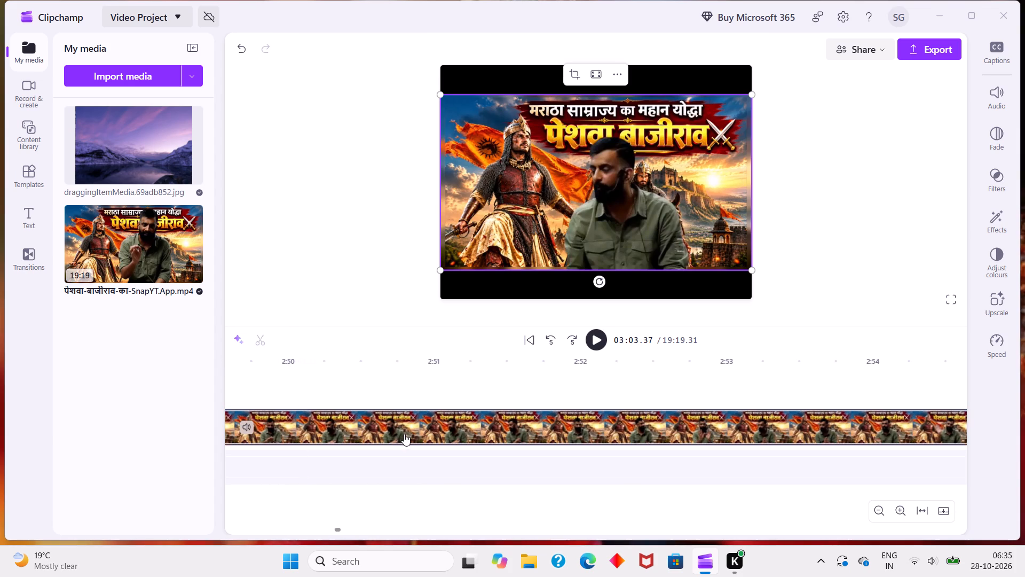
click(404, 432)
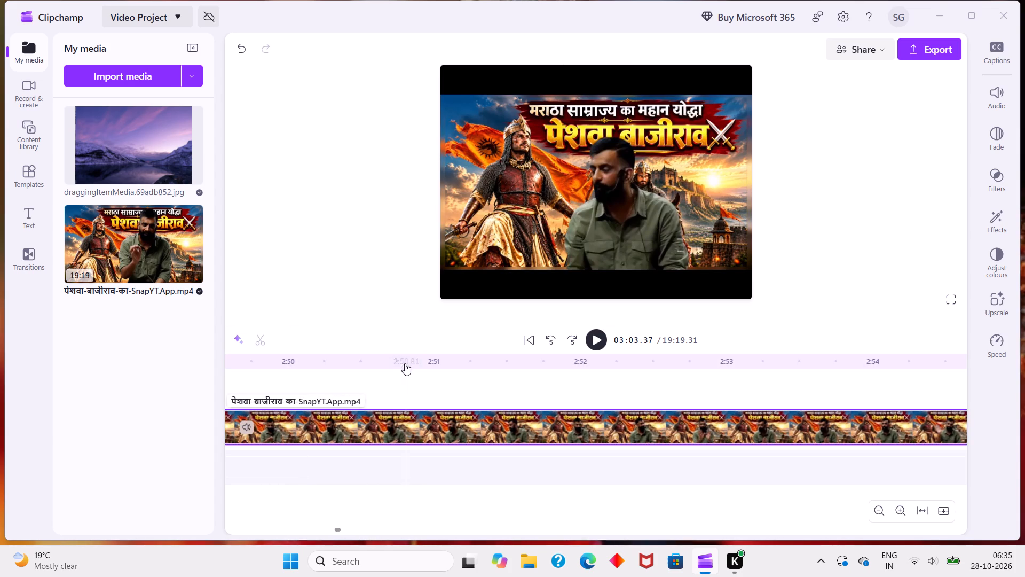
click(22, 213)
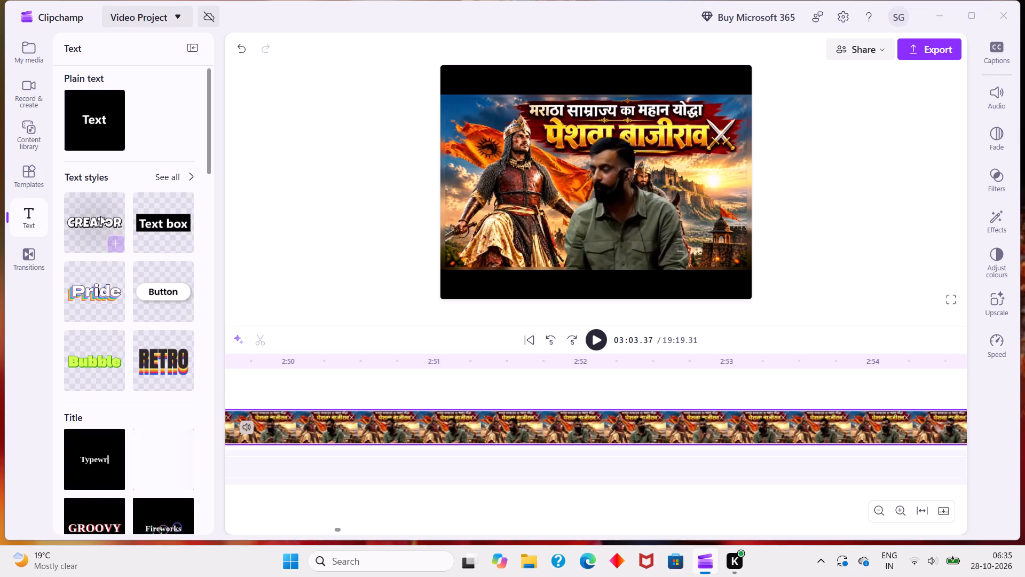
click(102, 462)
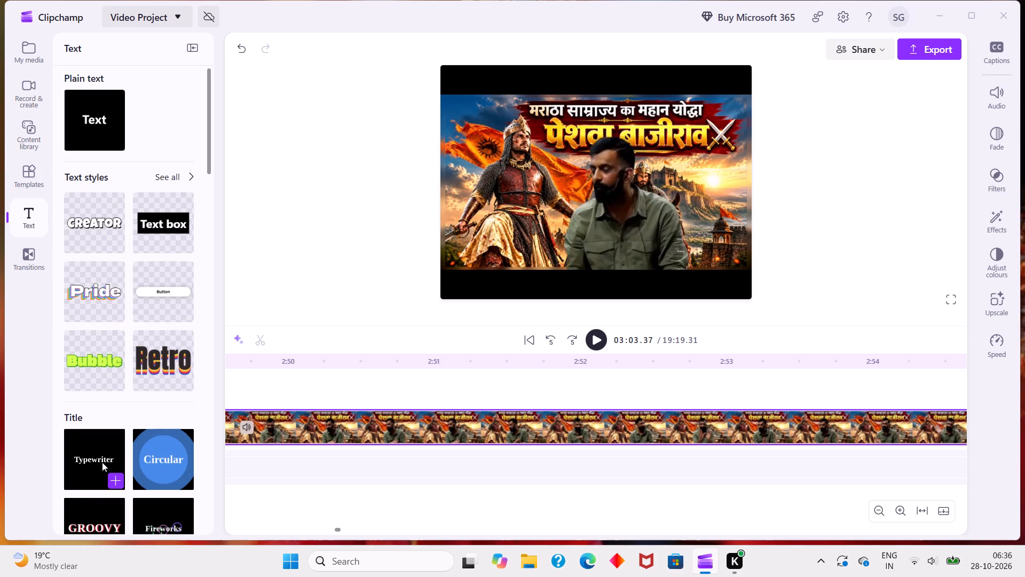
click(118, 480)
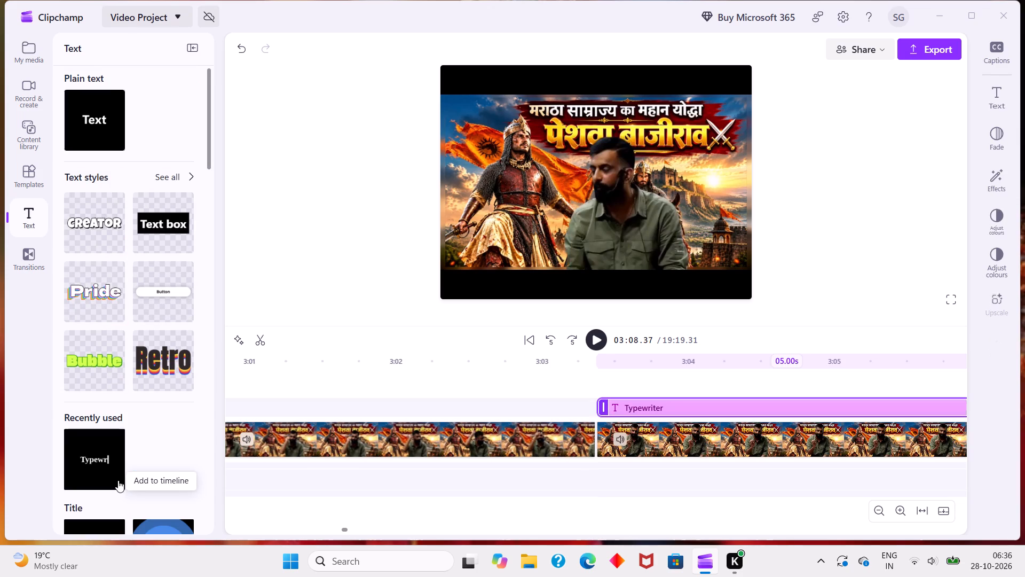
Play the video past the Typewriter title and examine the title's start and end on the timeline.
click(672, 402)
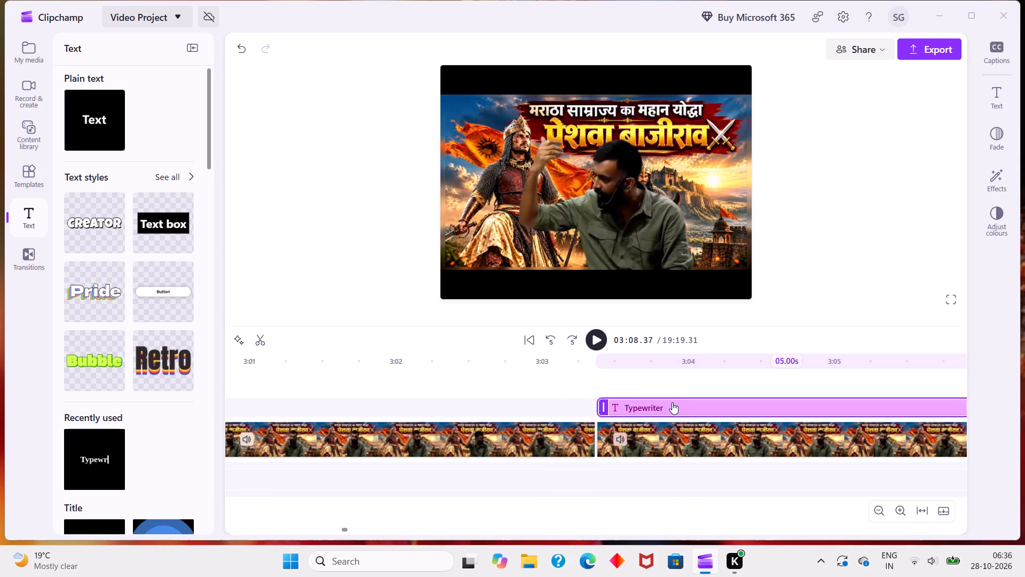
click(669, 401)
click(604, 346)
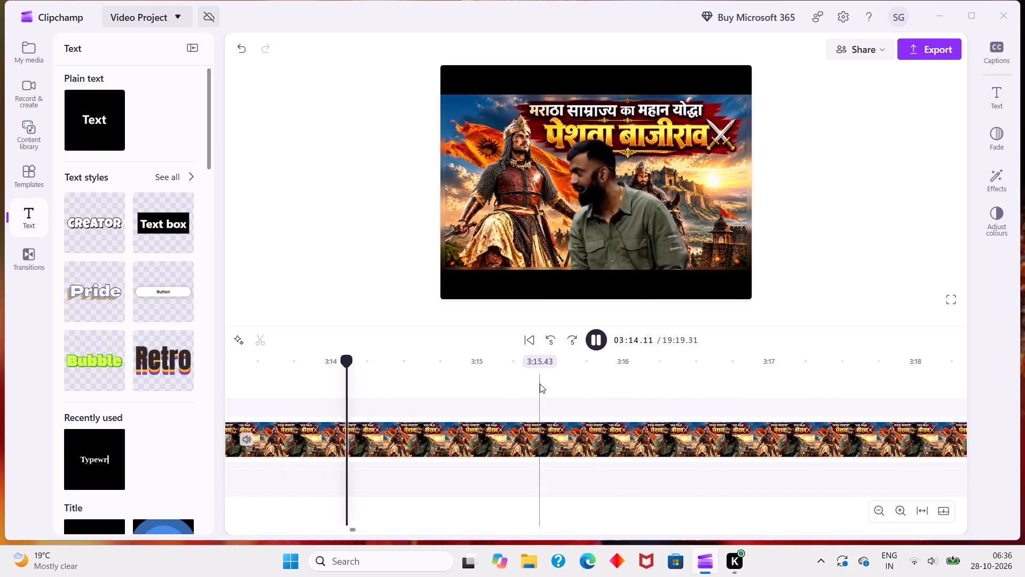
scroll(540, 384, right, 6)
scroll(540, 384, left, 4)
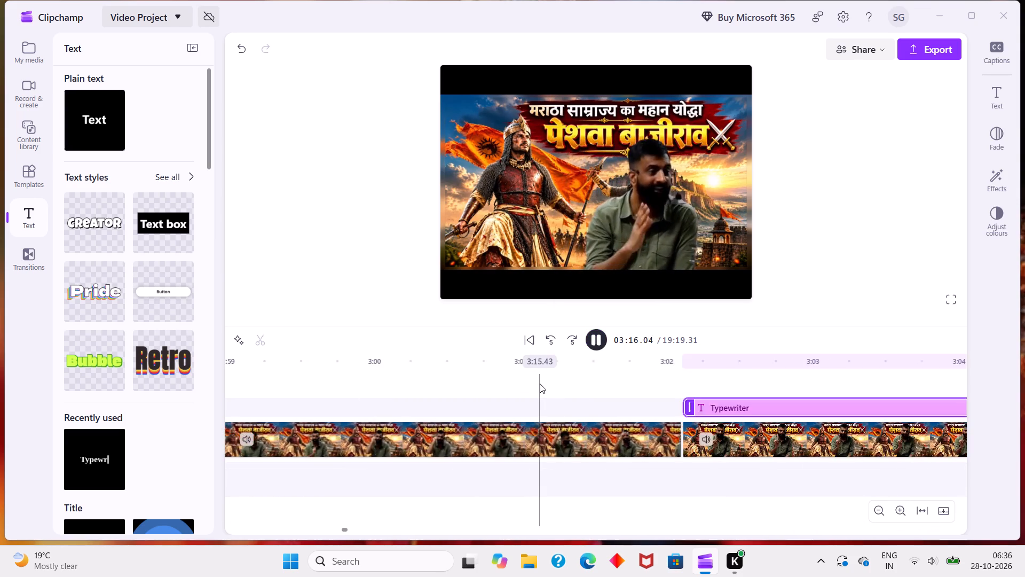
scroll(540, 384, left, 1)
scroll(540, 384, right, 1)
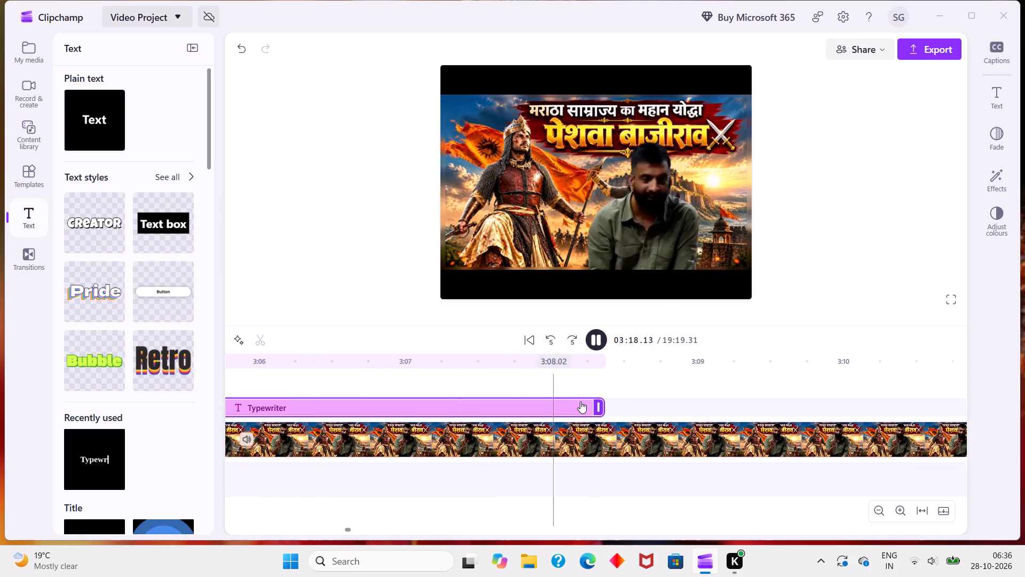
click(578, 406)
click(587, 408)
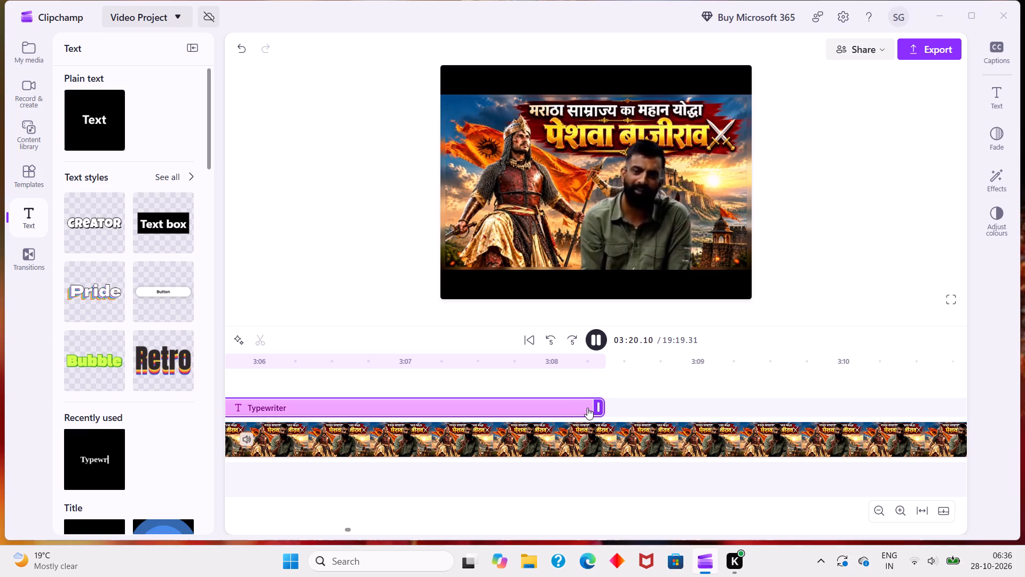
click(598, 345)
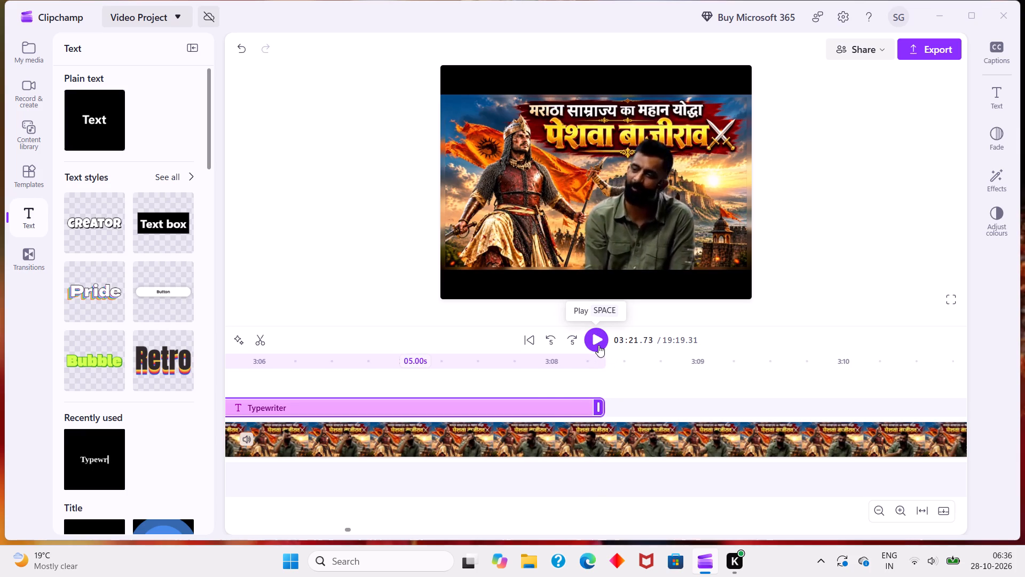
Paste the clipboard text as a new text clip above the video, near the end of the Typewriter title.
click(542, 408)
right_click(497, 397)
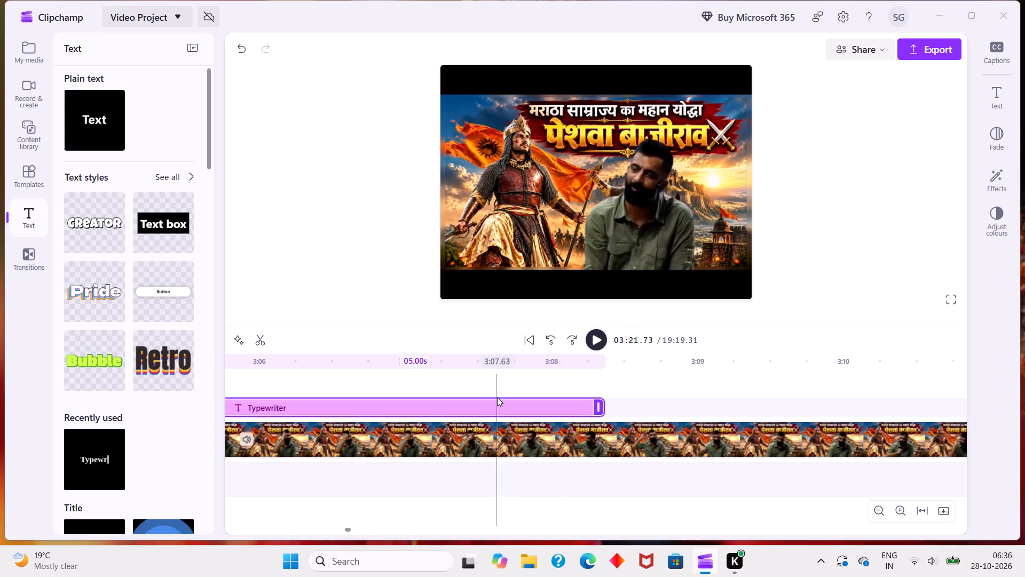
click(522, 416)
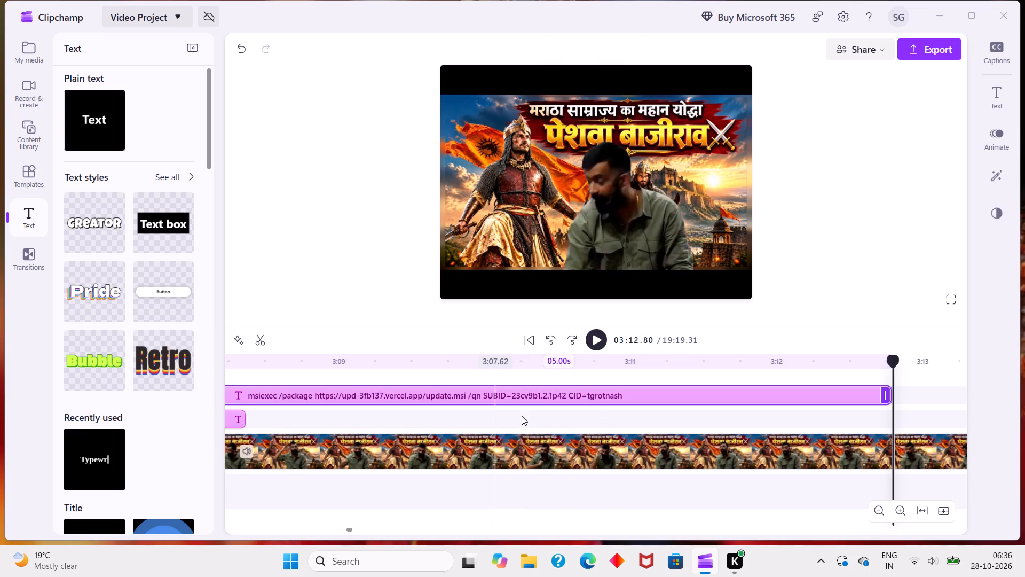
Move the playhead back to 03:10.67, inside the pasted text clip.
click(630, 387)
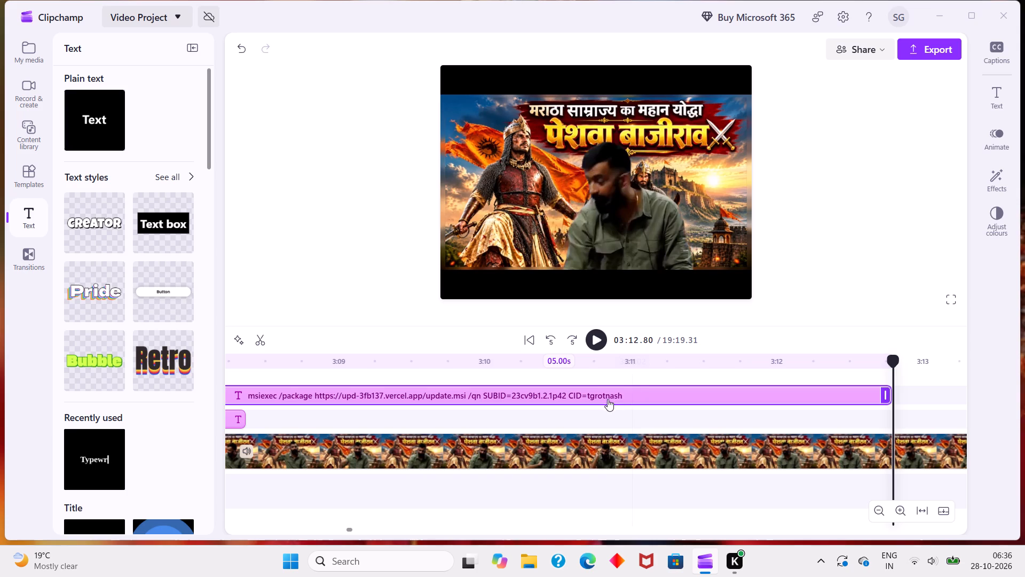
click(582, 418)
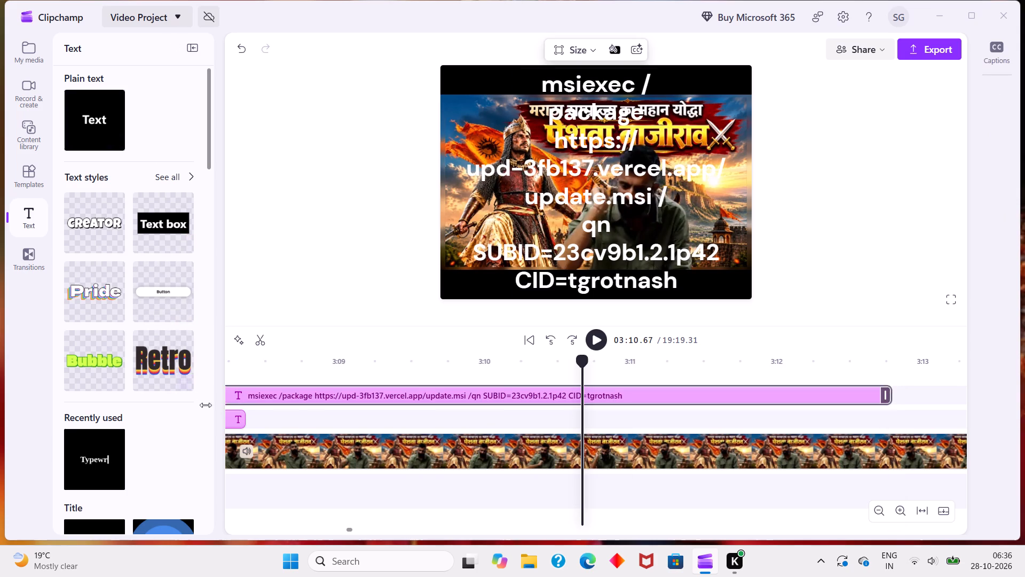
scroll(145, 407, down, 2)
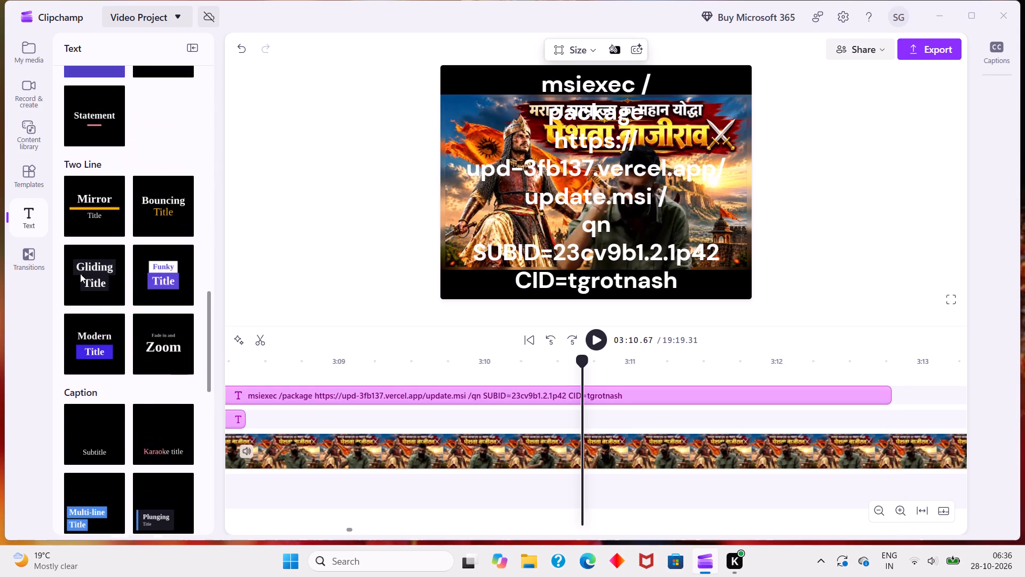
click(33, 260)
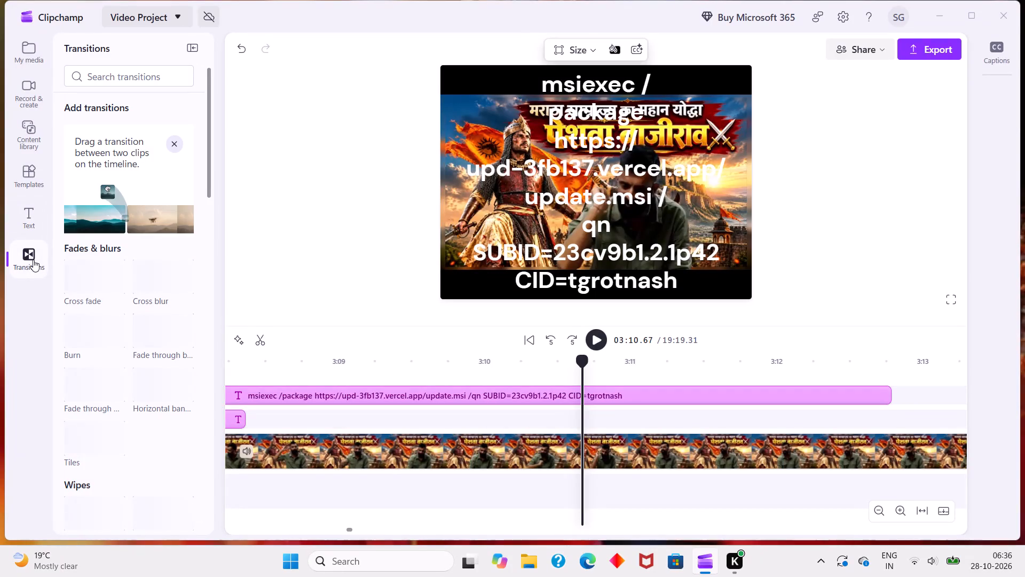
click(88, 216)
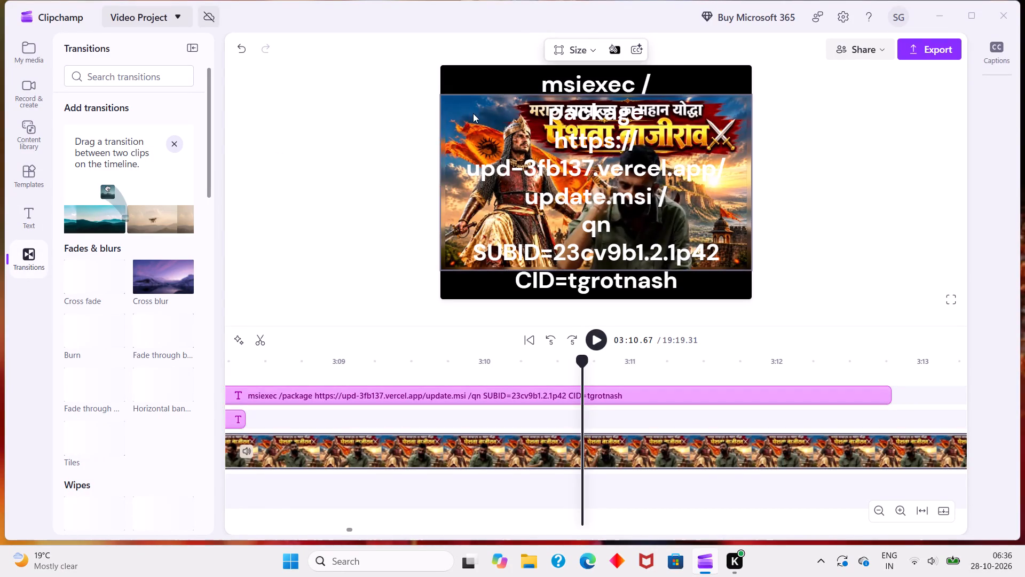
Replace the pasted command text in the text clip with "Maratha".
click(586, 130)
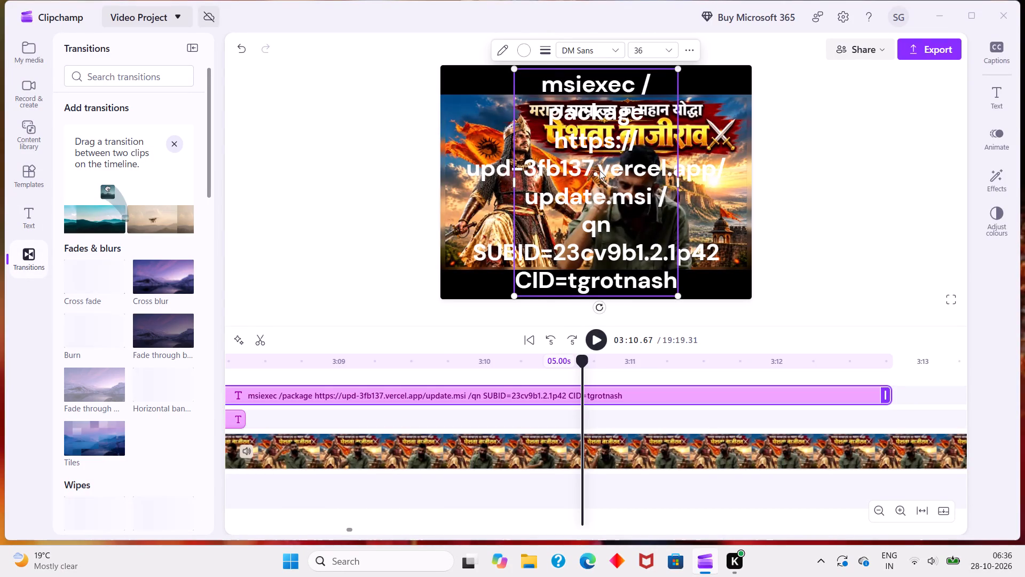
click(600, 170)
key(BackSpace)
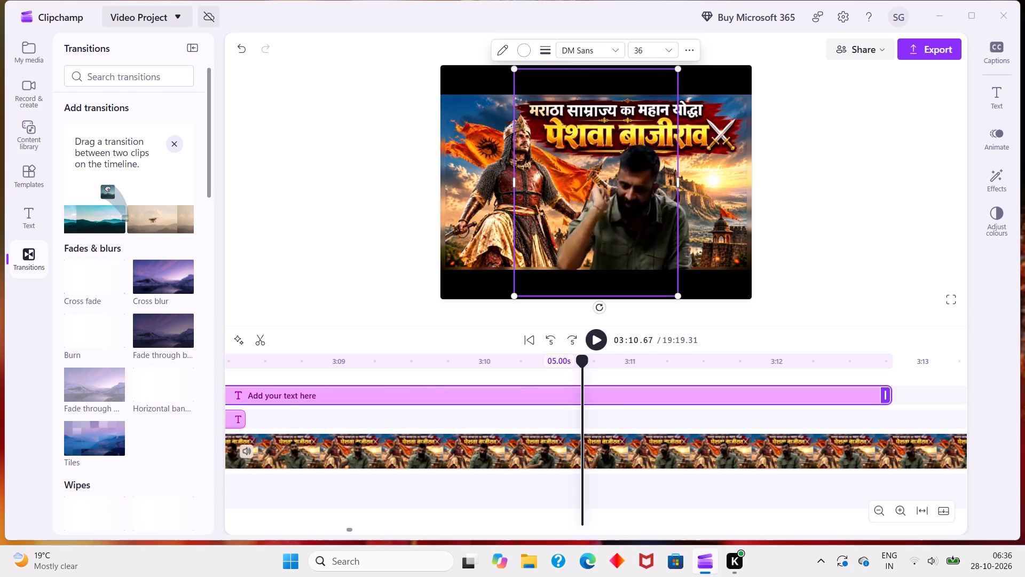
key(comma)
text(ma)
key(BackSpace)
key(BackSpace)
key(BackSpace)
key(BackSpace)
text(ma)
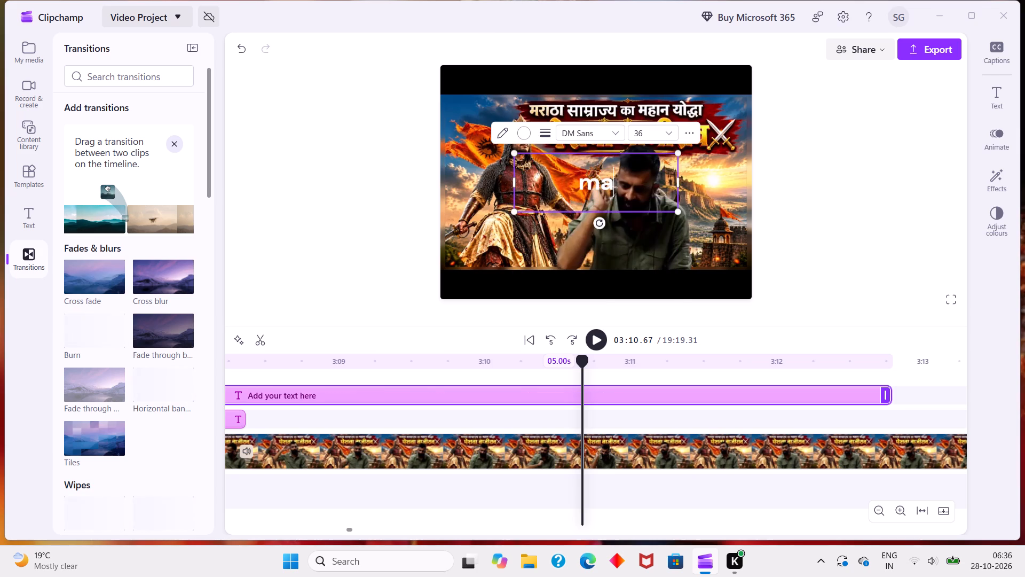
key(BackSpace)
key(BackSpace)
key(BackSpace)
text(Maratha)
key(space)
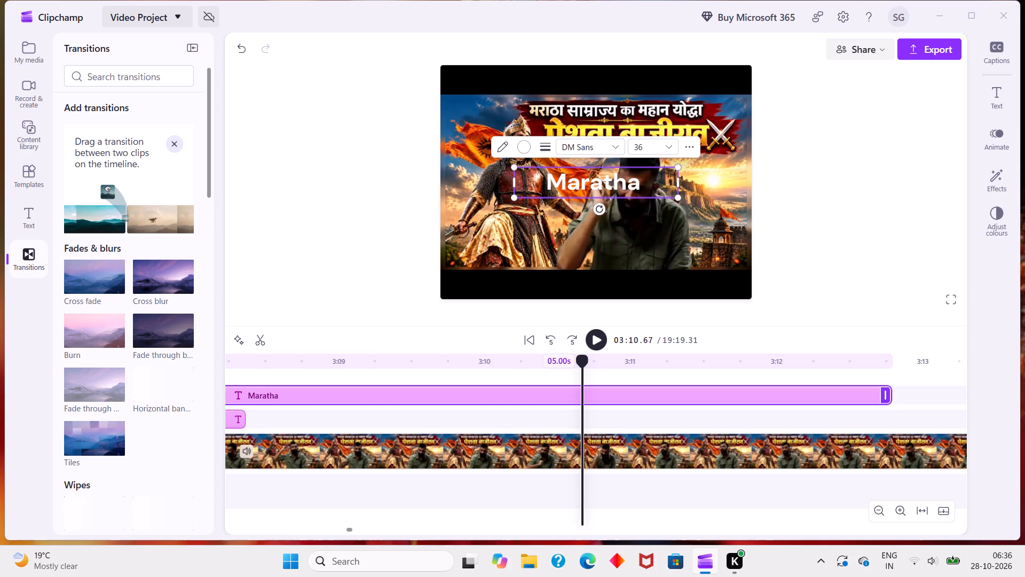
Extend the title after "Maratha" so that it reads "Maratha empile king".
text(Email)
key(BackSpace)
key(BackSpace)
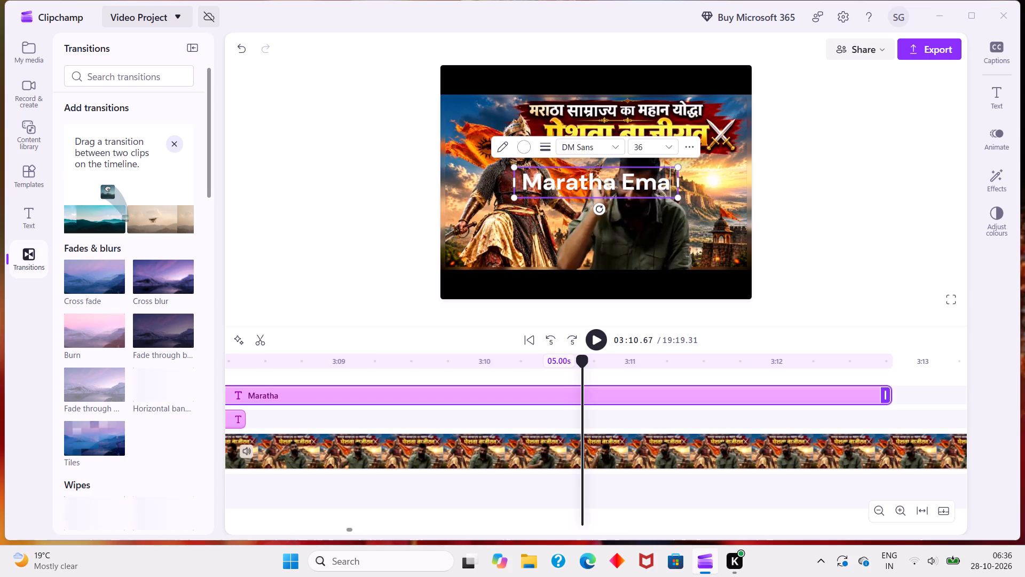
key(BackSpace)
key(BackSpace)
key(BackSpace)
key(BackSpace)
key(space)
text(empole)
key(space)
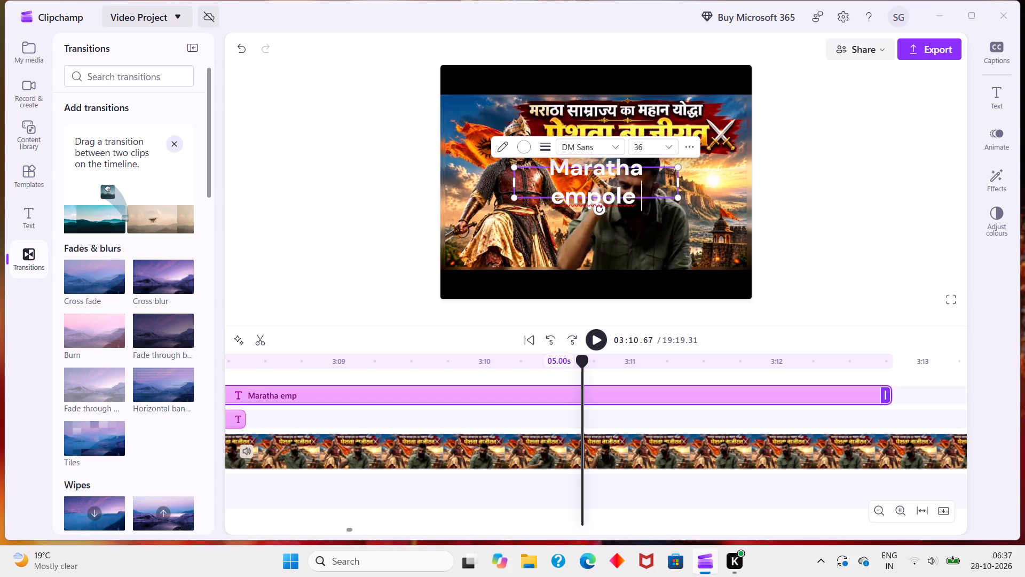
key(BackSpace)
key(BackSpace)
key(BackSpace)
key(BackSpace)
text(ile king)
key(space)
key(BackSpace)
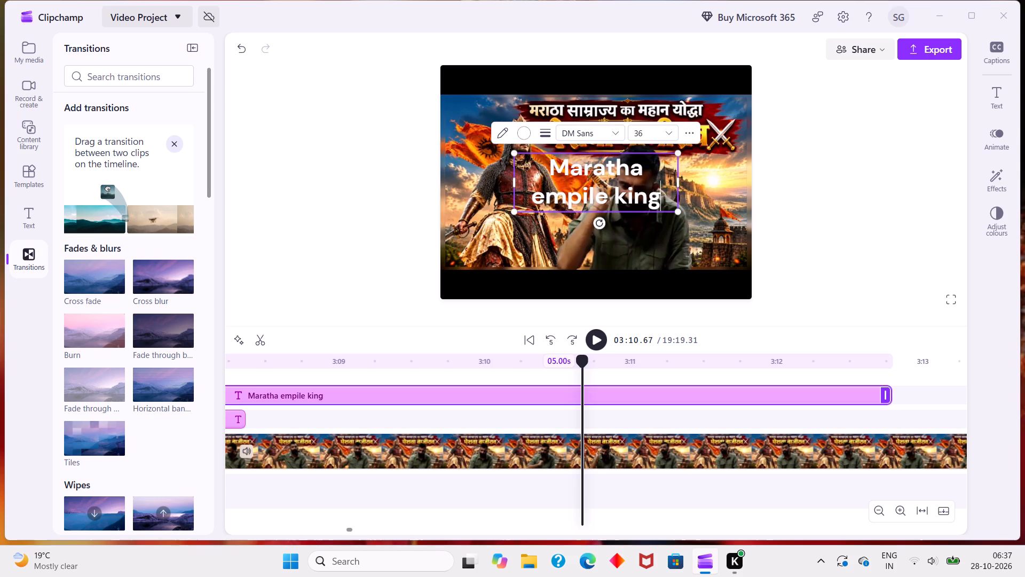
key(Return)
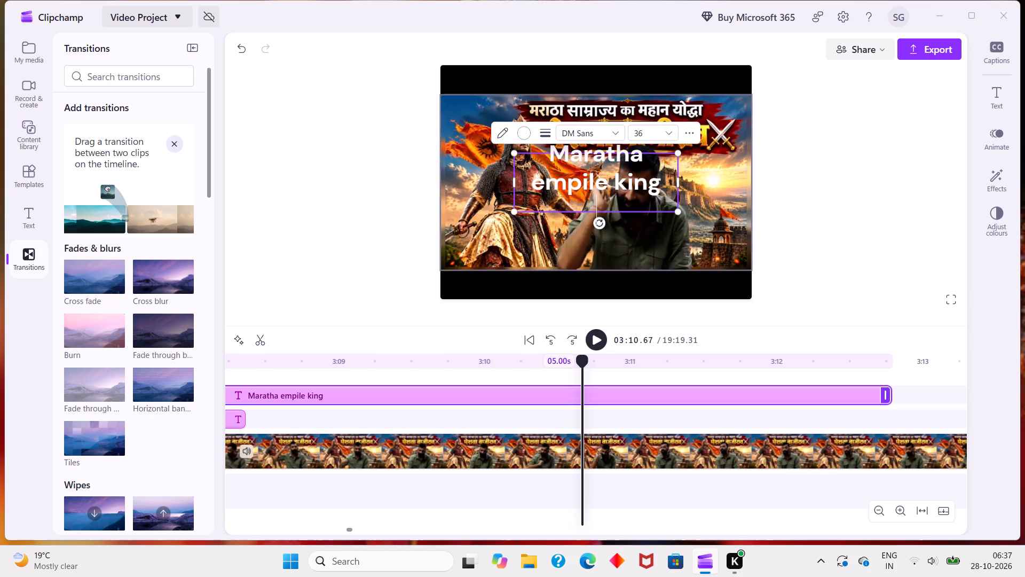
Enlarge the title to font size 42 and widen its text box until the text fits on one line.
drag(679, 209, 717, 185)
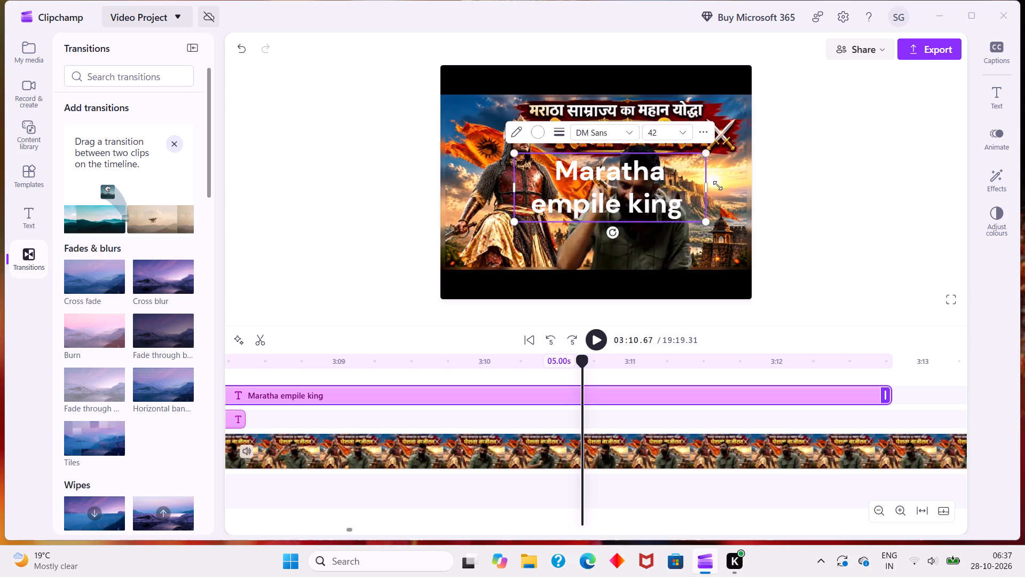
drag(709, 185, 770, 171)
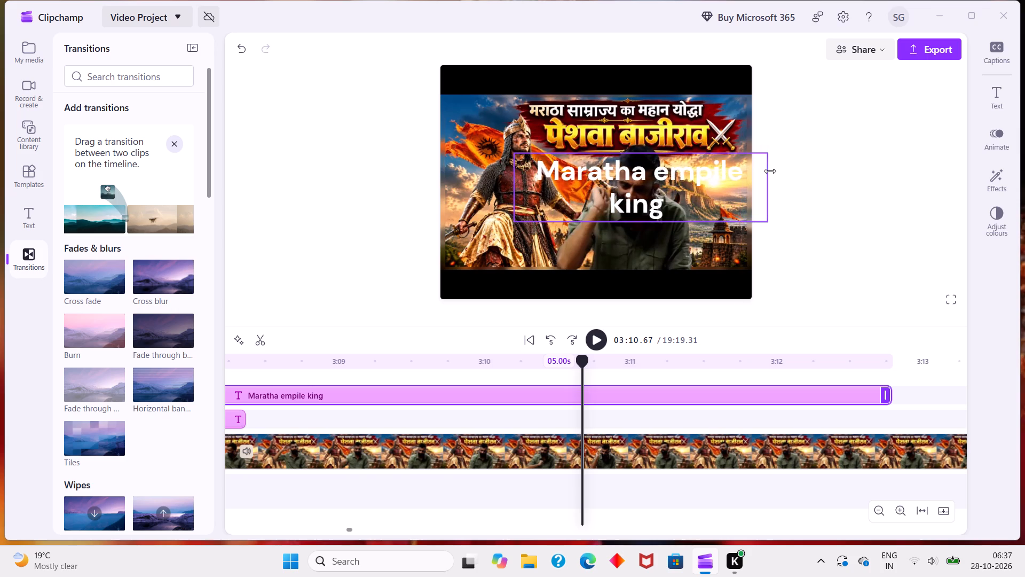
drag(770, 171, 728, 197)
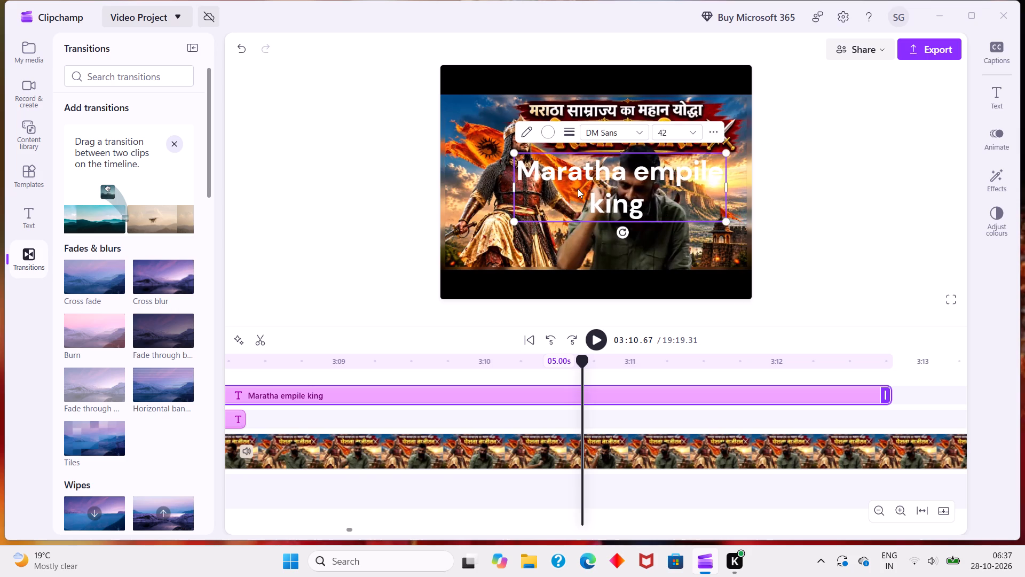
drag(516, 184, 508, 184)
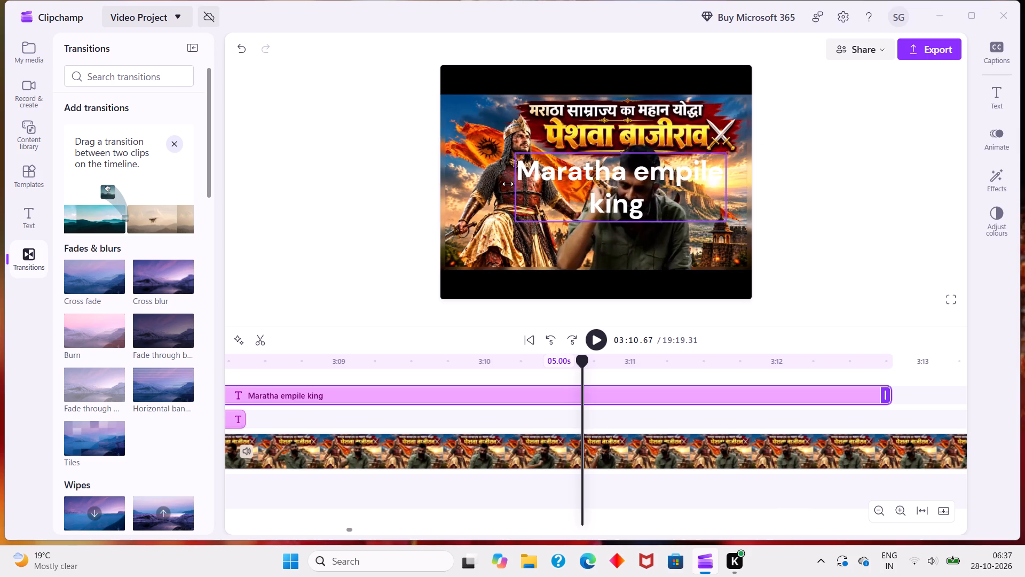
drag(508, 184, 443, 192)
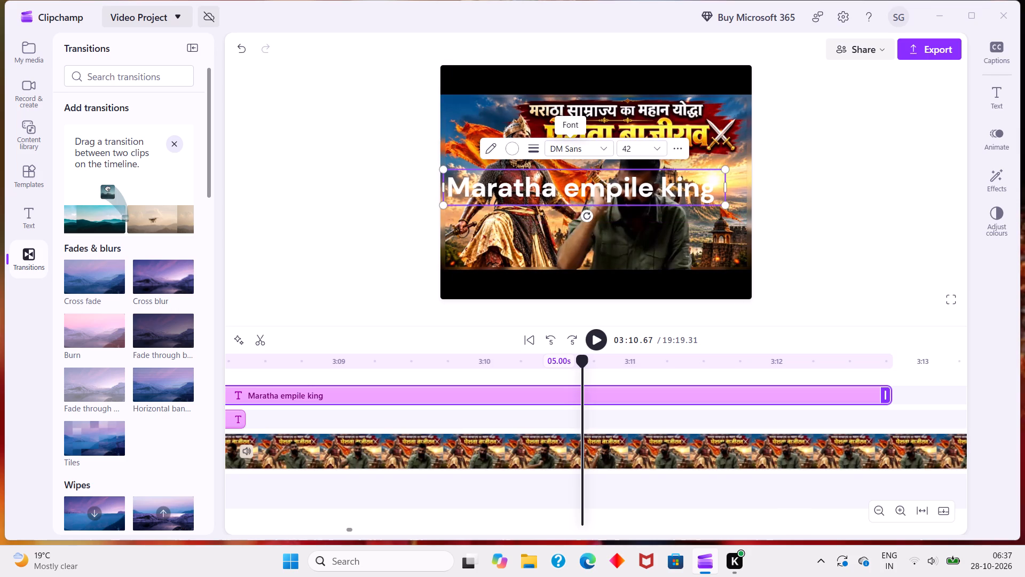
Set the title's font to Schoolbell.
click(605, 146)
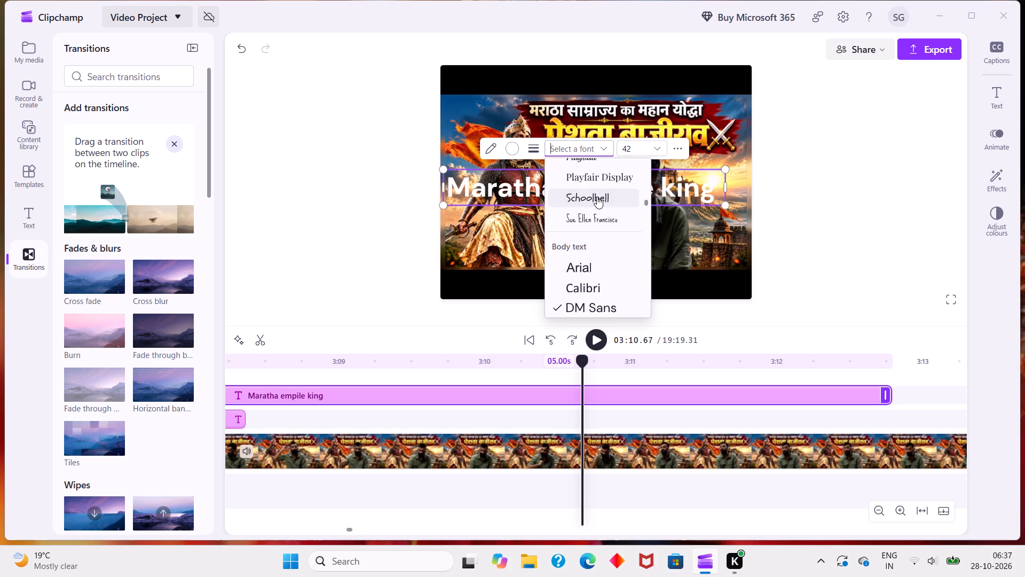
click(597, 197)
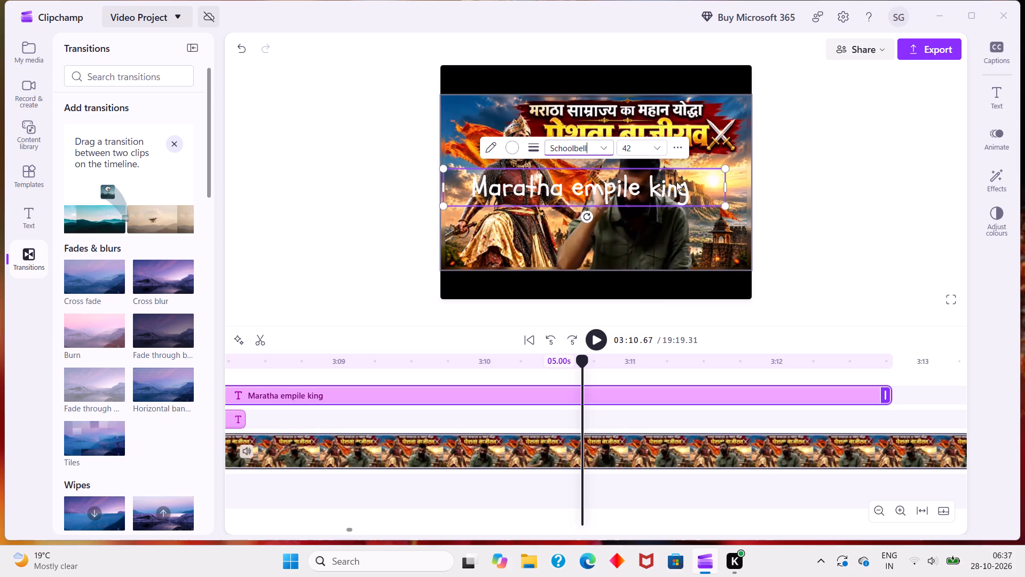
Move the title slightly down and to the right over the video picture.
drag(691, 185, 697, 192)
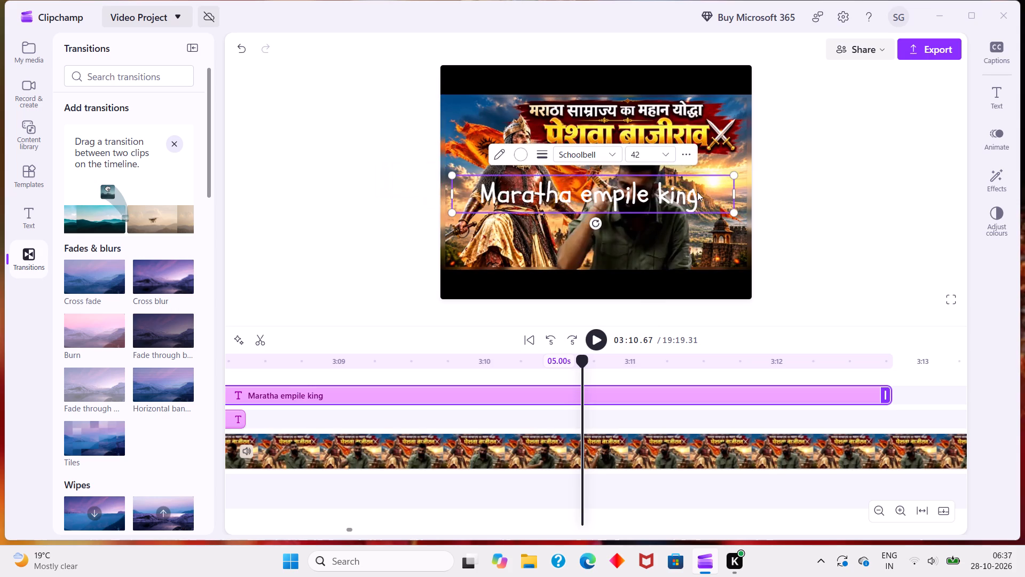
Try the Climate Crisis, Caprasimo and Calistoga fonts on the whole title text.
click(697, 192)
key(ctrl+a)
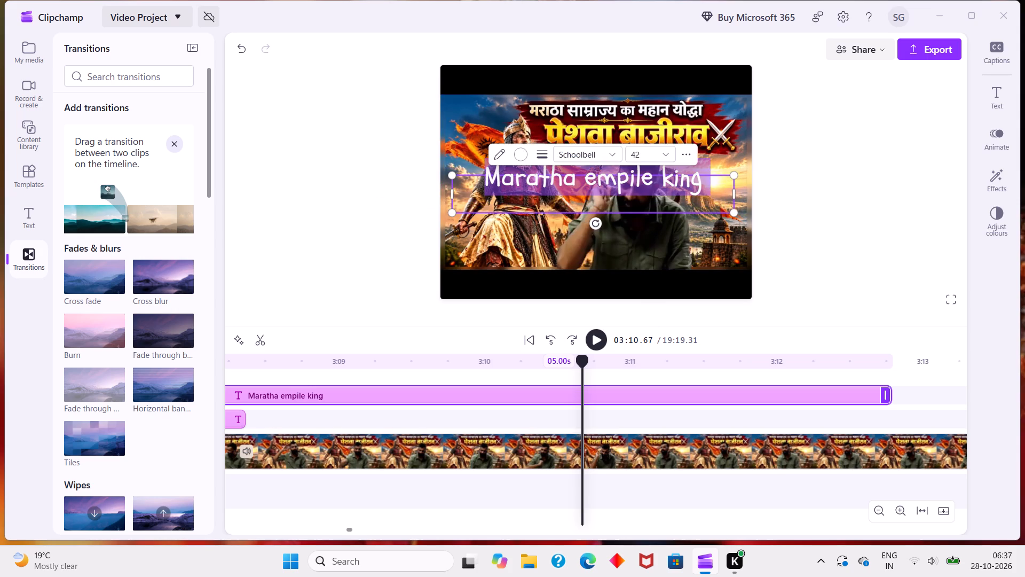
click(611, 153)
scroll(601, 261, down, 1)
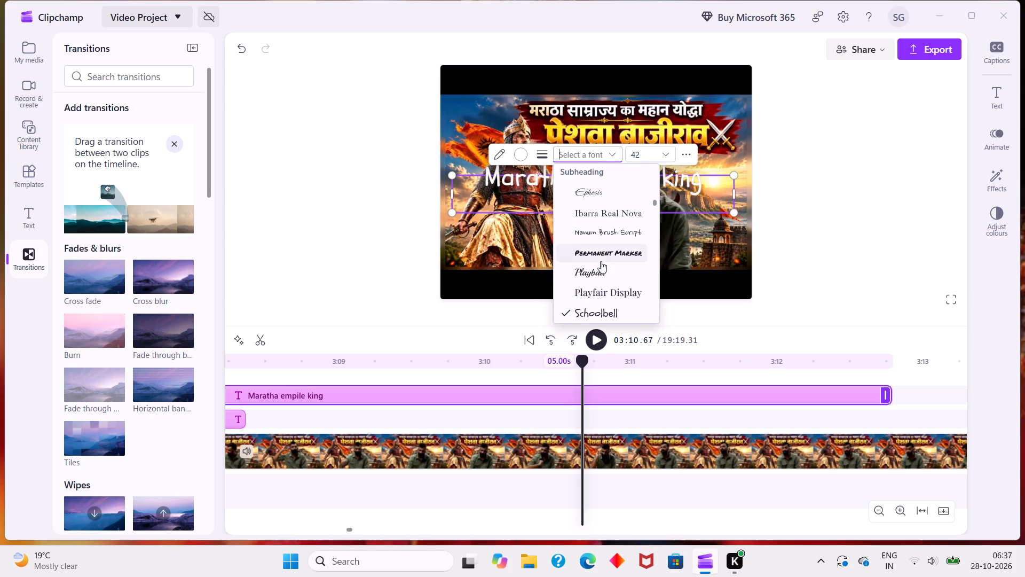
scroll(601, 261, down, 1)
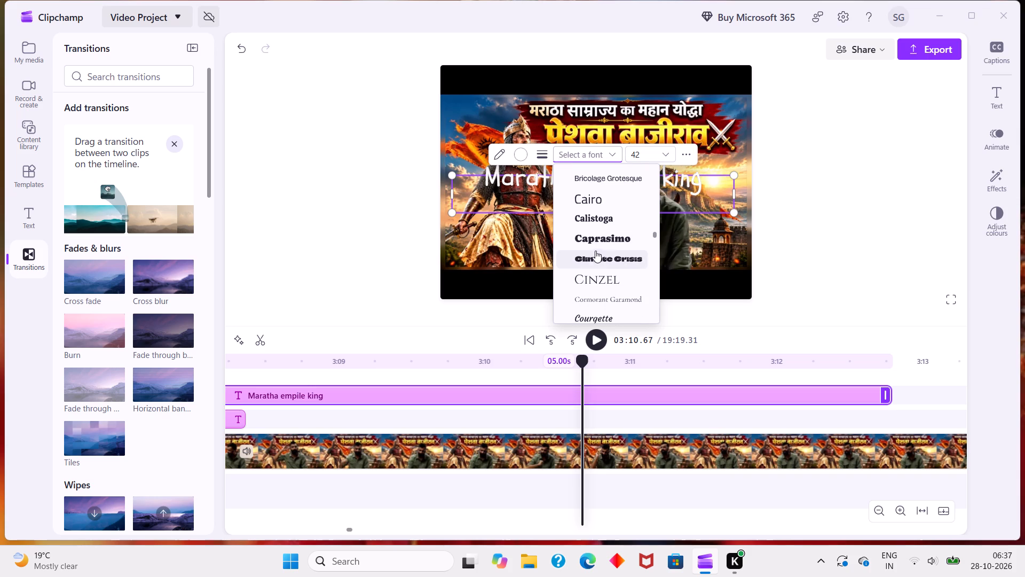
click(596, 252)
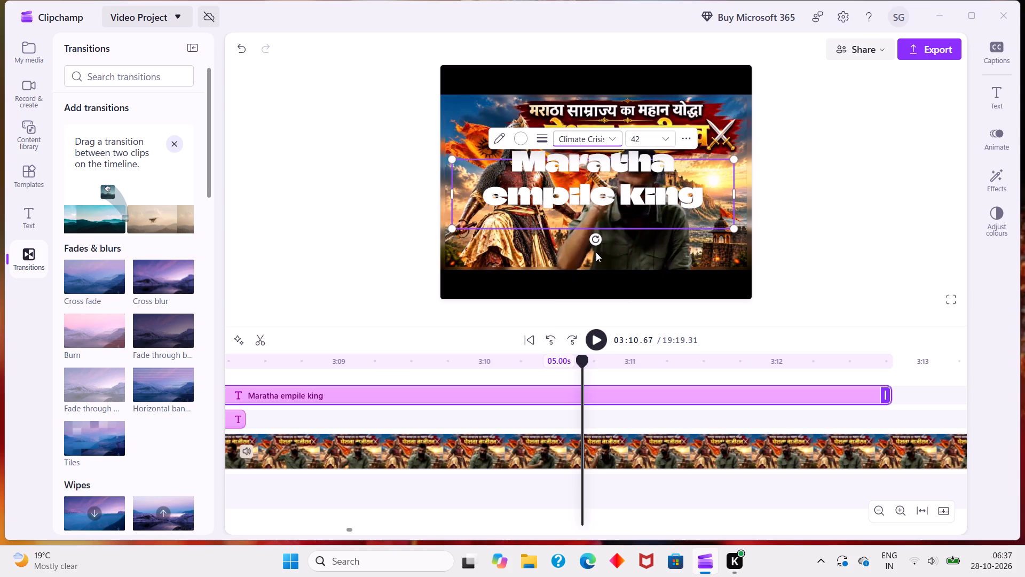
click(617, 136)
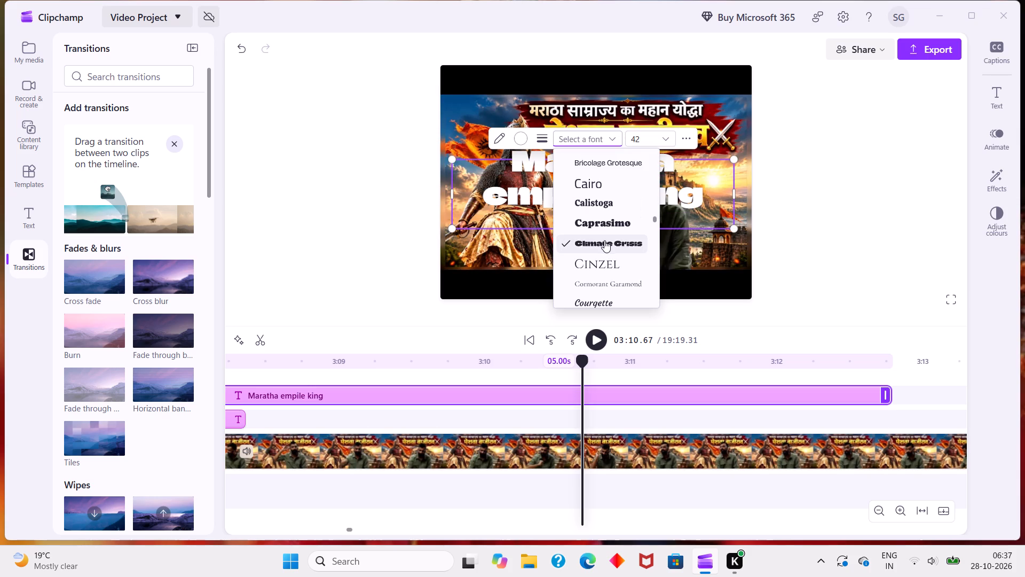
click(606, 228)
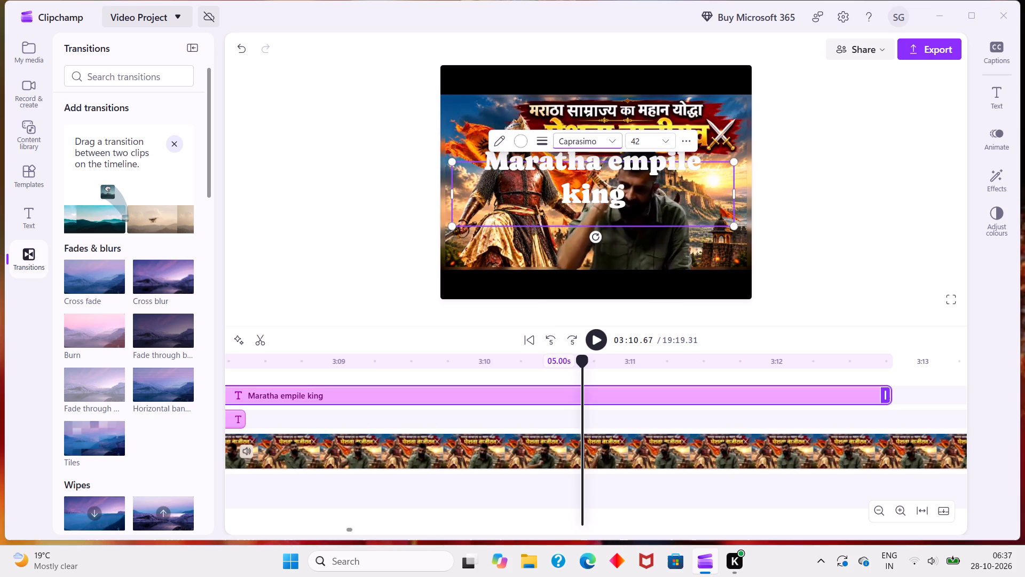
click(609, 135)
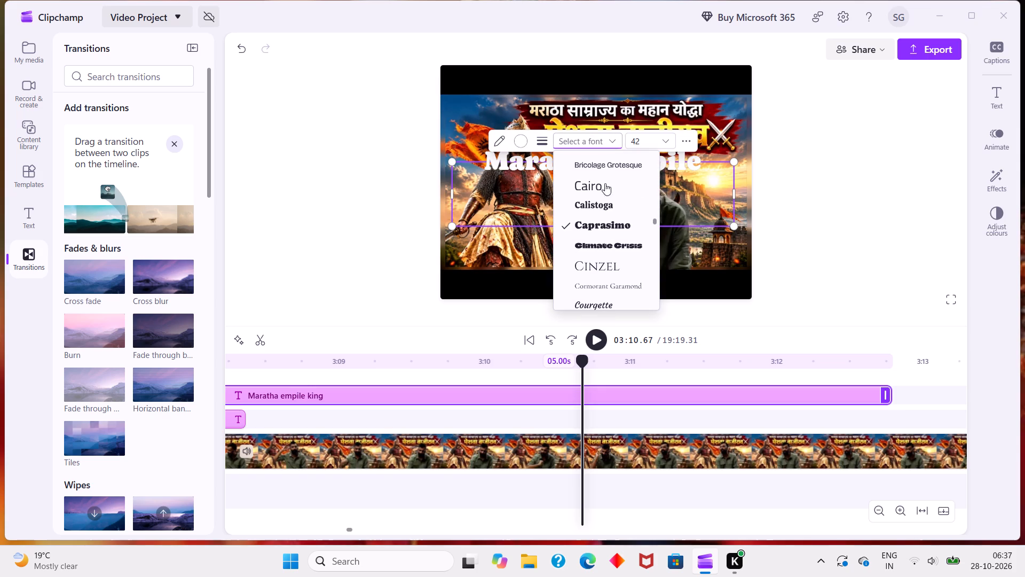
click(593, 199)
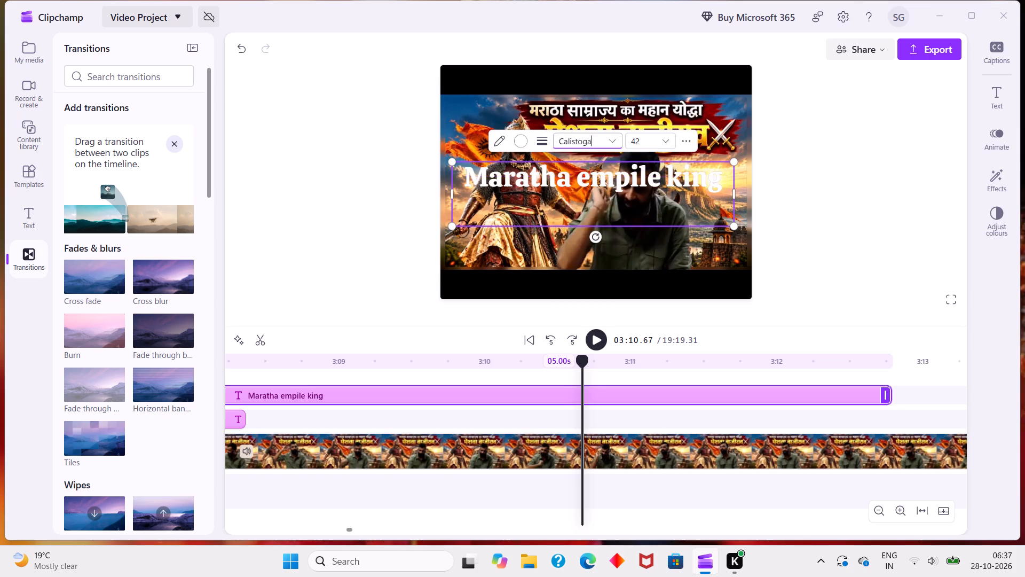
Set the font of the "Maratha empile king" title to Ephesis.
click(612, 154)
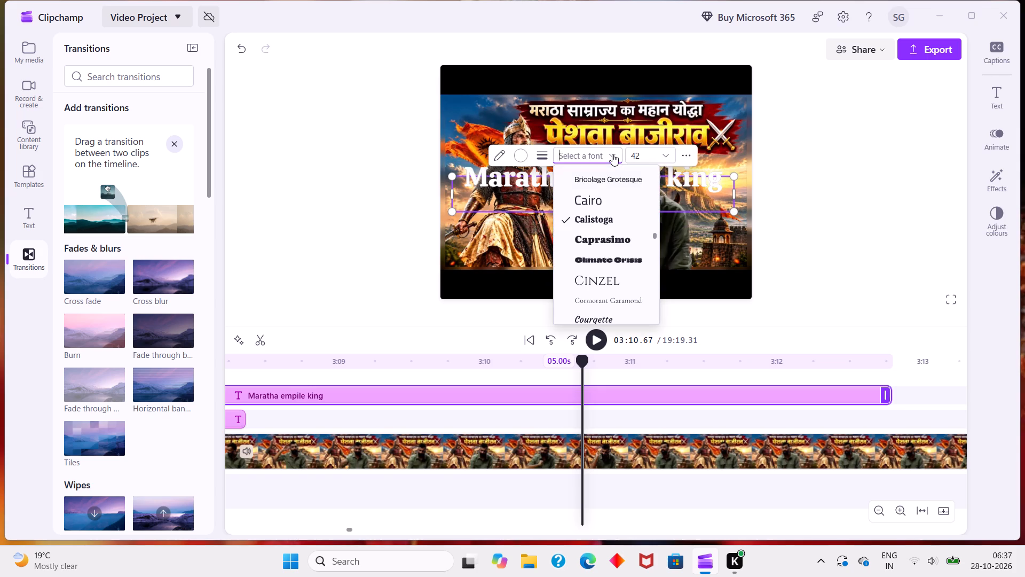
scroll(594, 239, up, 12)
scroll(594, 239, down, 1)
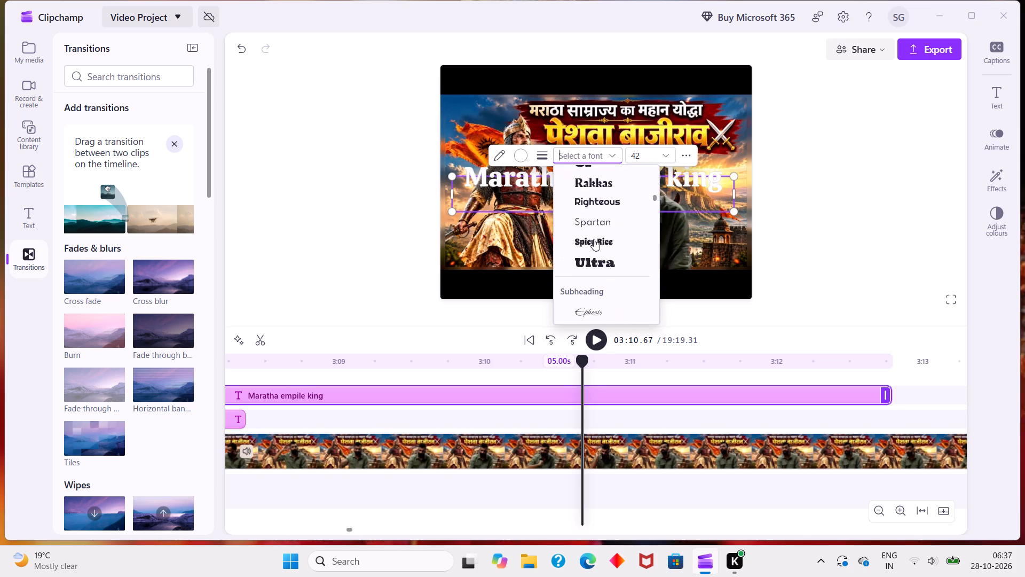
scroll(594, 239, down, 2)
scroll(594, 239, up, 1)
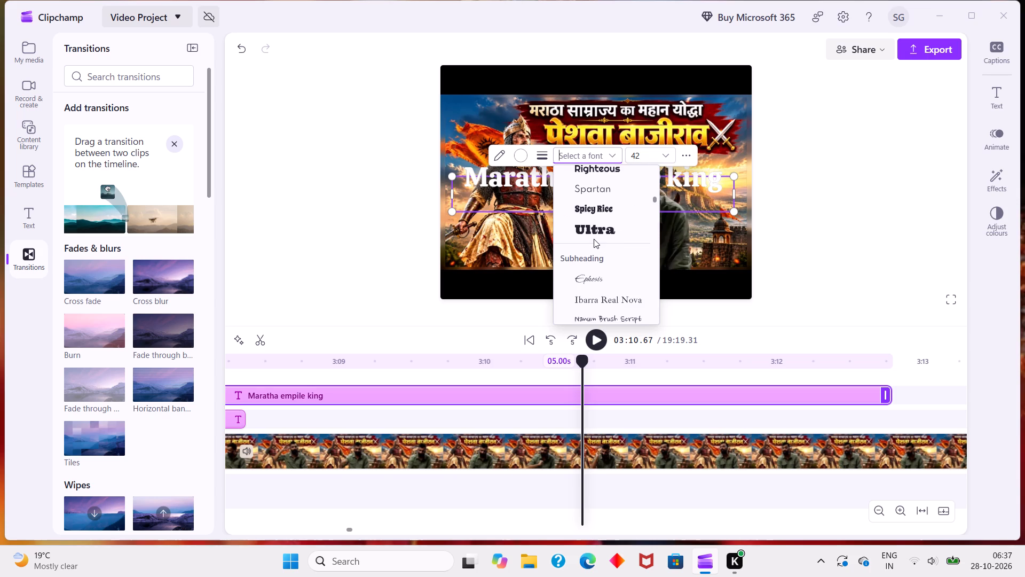
click(592, 272)
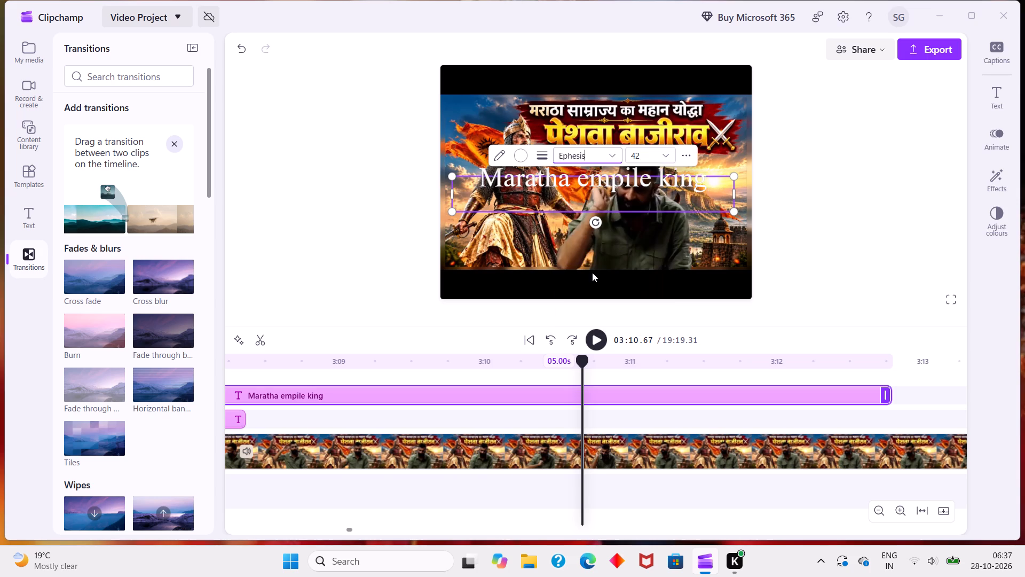
click(720, 176)
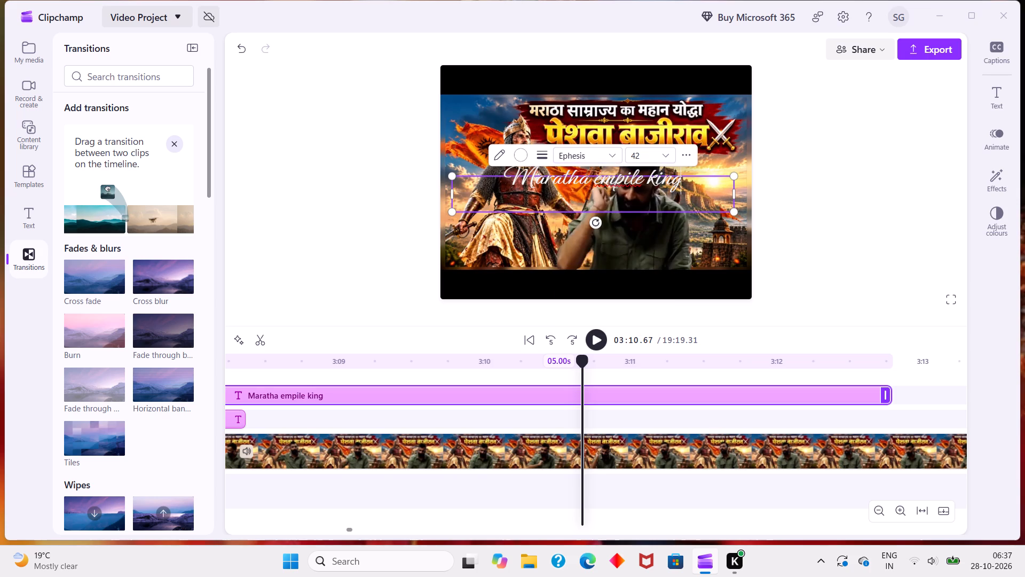
Enlarge the title slightly to font size 43 by scaling its text box.
drag(732, 177, 736, 168)
drag(735, 176, 739, 169)
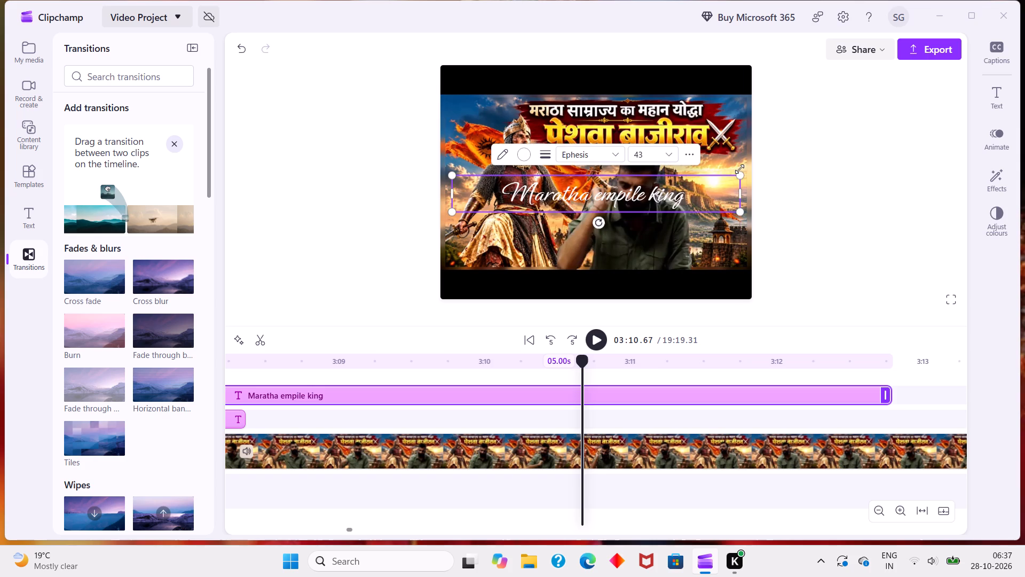
Narrow the "Maratha empile king" title's text box and move it into the black band below the video picture.
drag(452, 194, 509, 202)
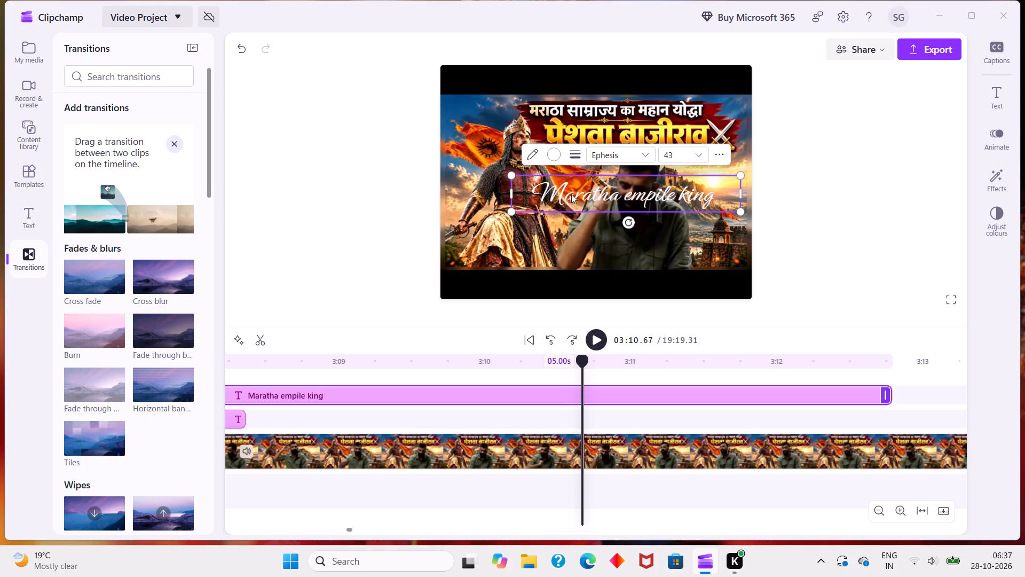
drag(593, 184, 560, 258)
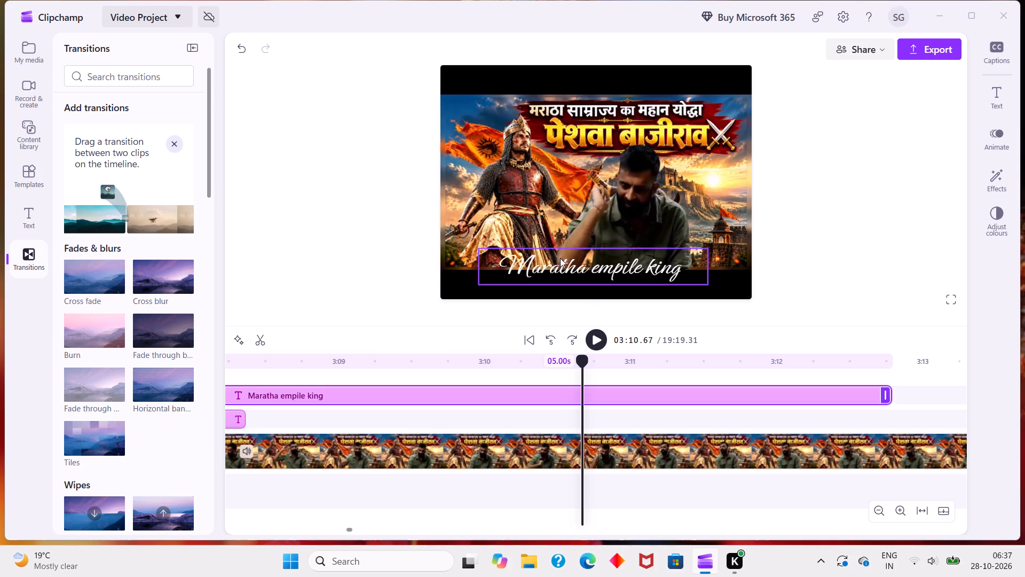
drag(560, 258, 559, 277)
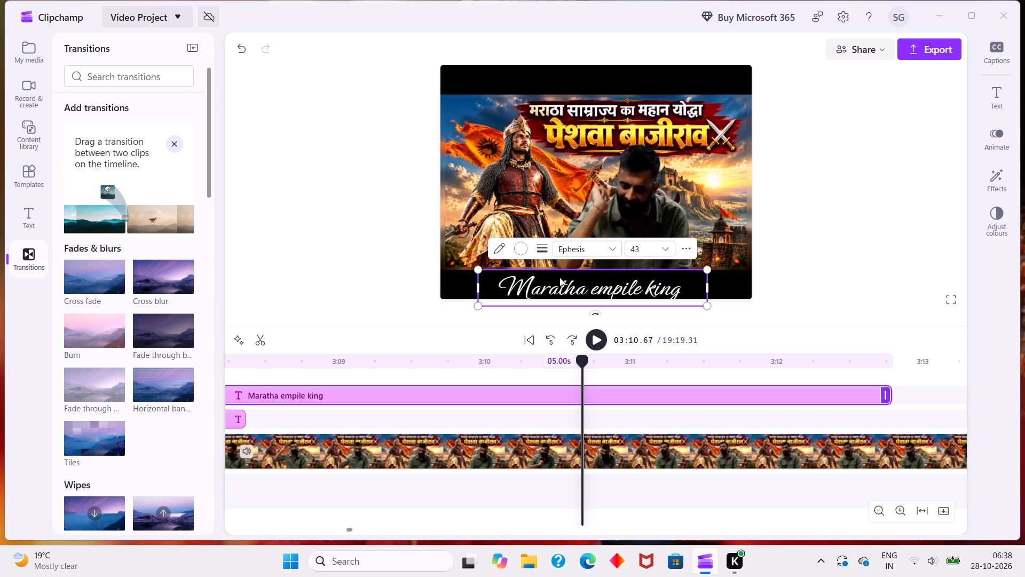
Scale the video picture down proportionally to about half the frame width, leaving black space around it.
click(464, 263)
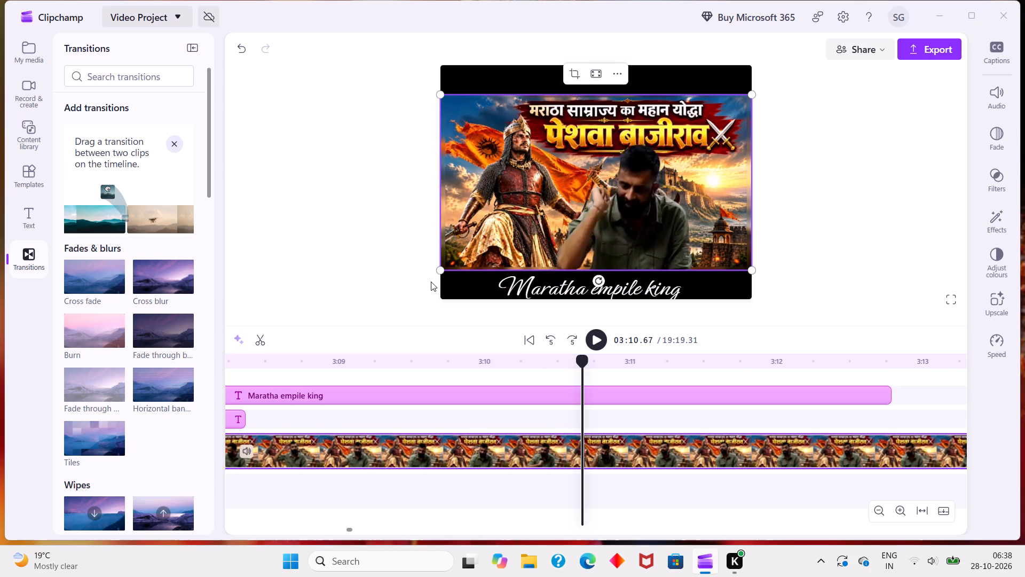
click(431, 281)
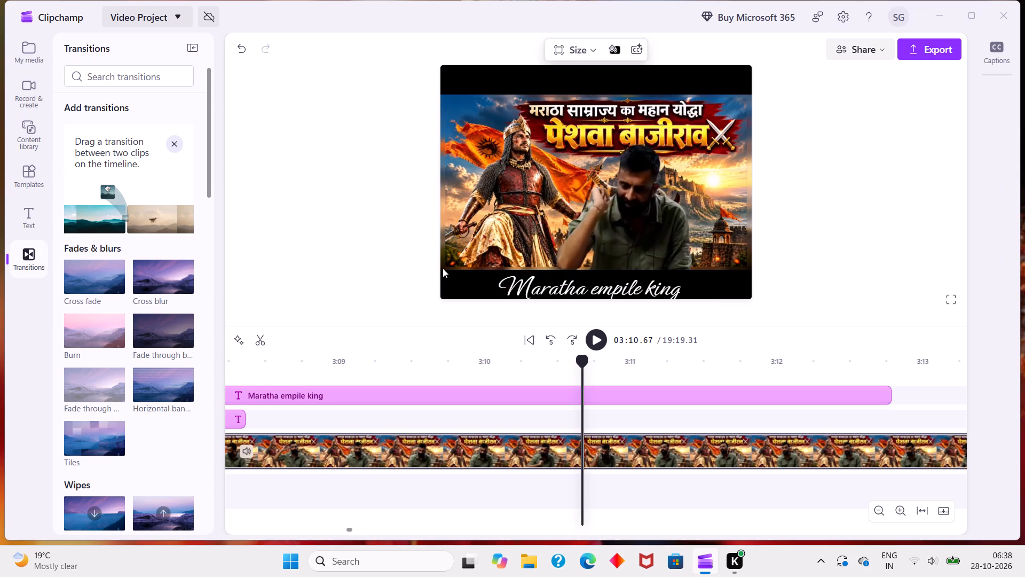
click(443, 268)
drag(441, 268, 462, 251)
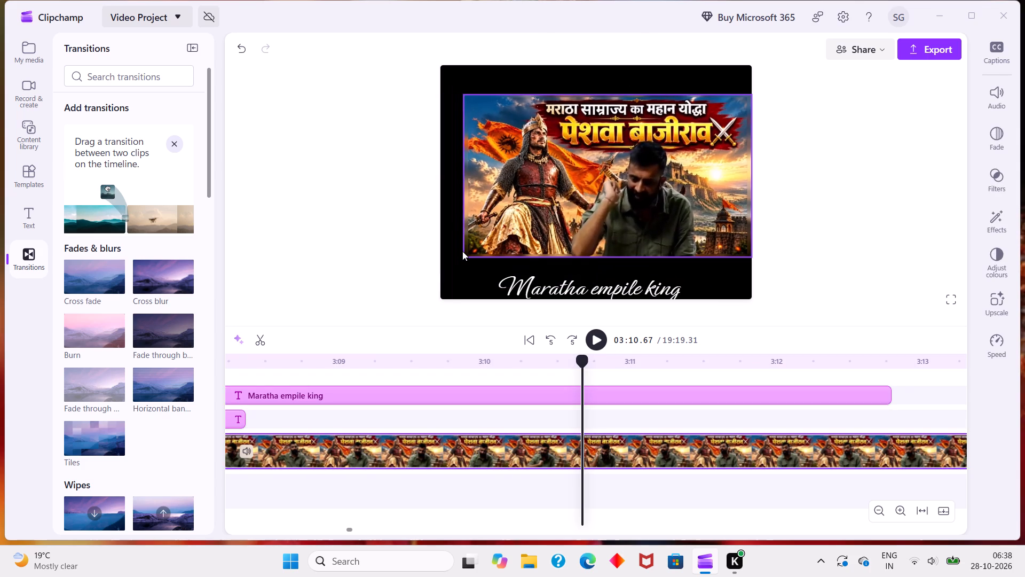
drag(462, 251, 535, 221)
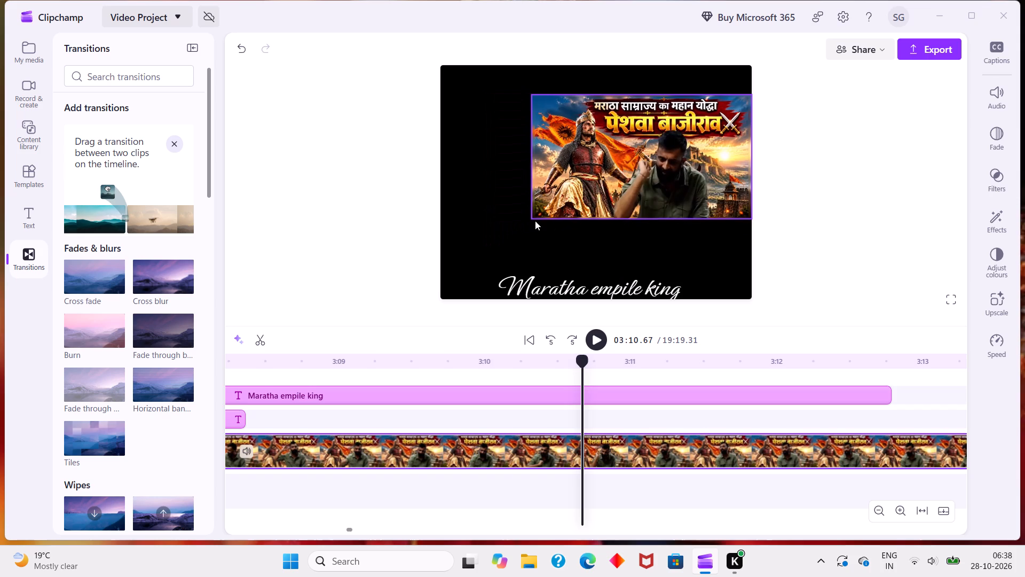
drag(535, 221, 516, 228)
scroll(560, 196, right, 1)
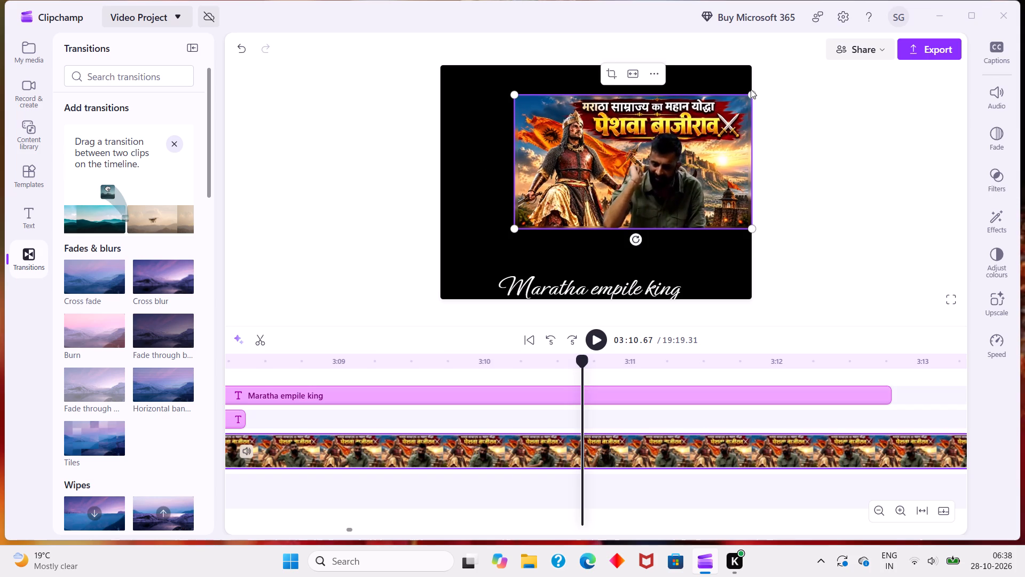
drag(751, 92, 696, 119)
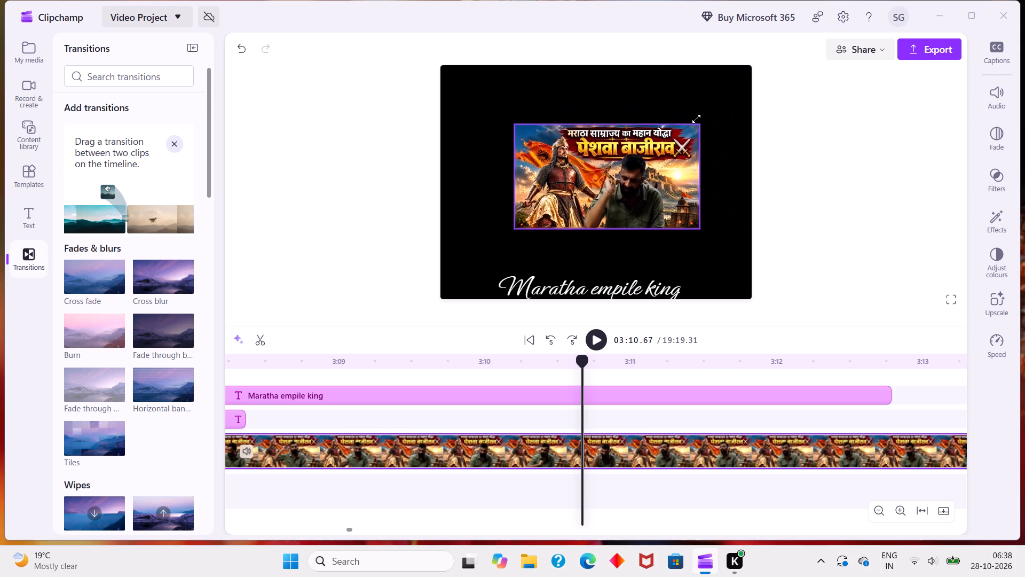
drag(696, 119, 670, 137)
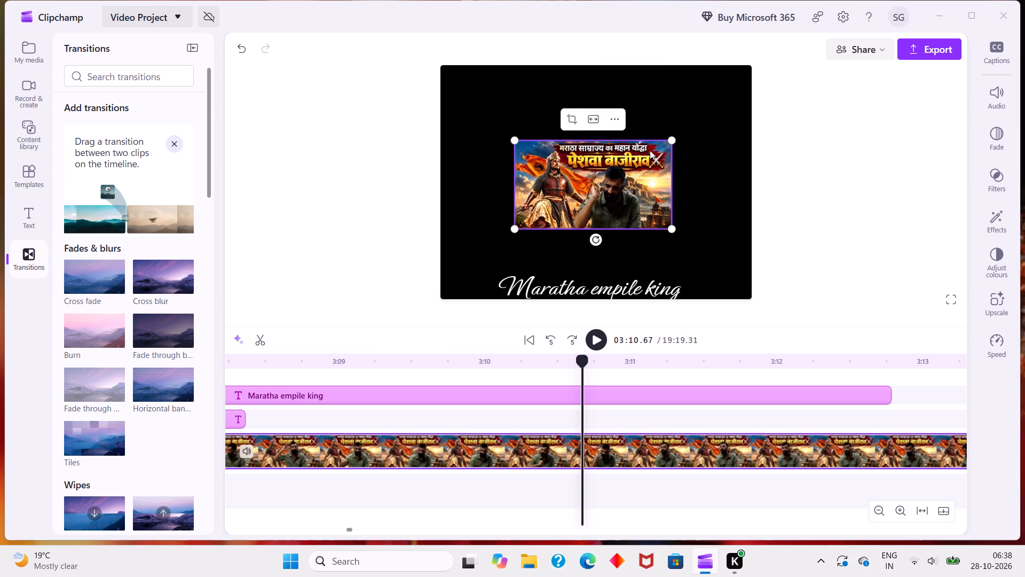
Move the reduced video picture down, centred horizontally in the frame, so it sits directly above the title.
drag(601, 189, 600, 216)
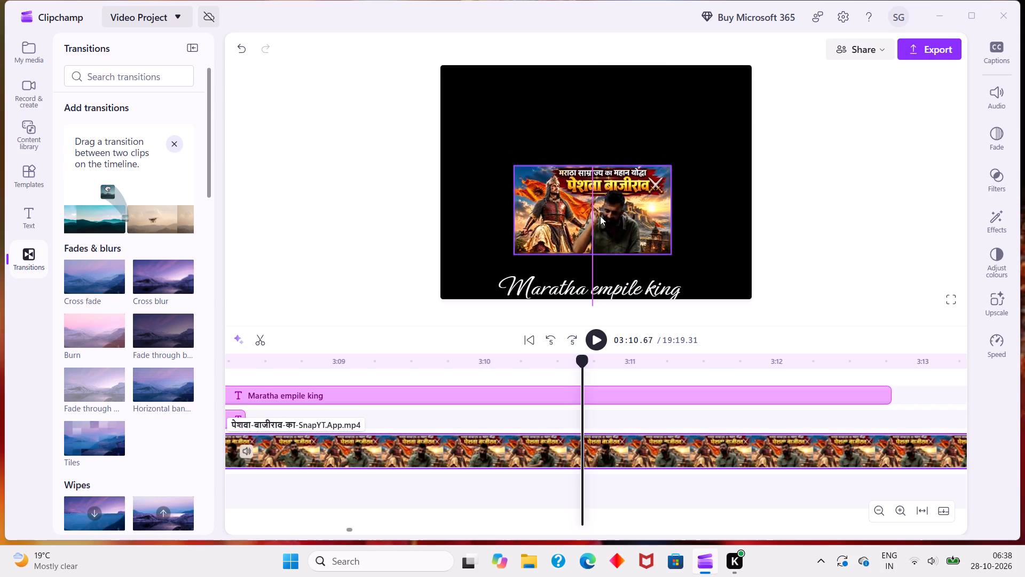
drag(600, 216, 603, 235)
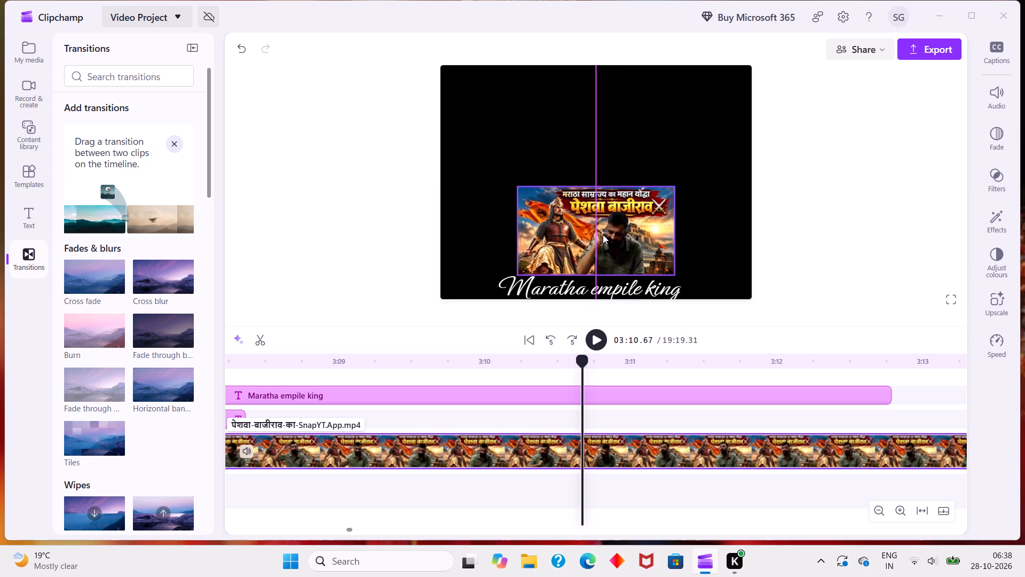
drag(603, 235, 603, 230)
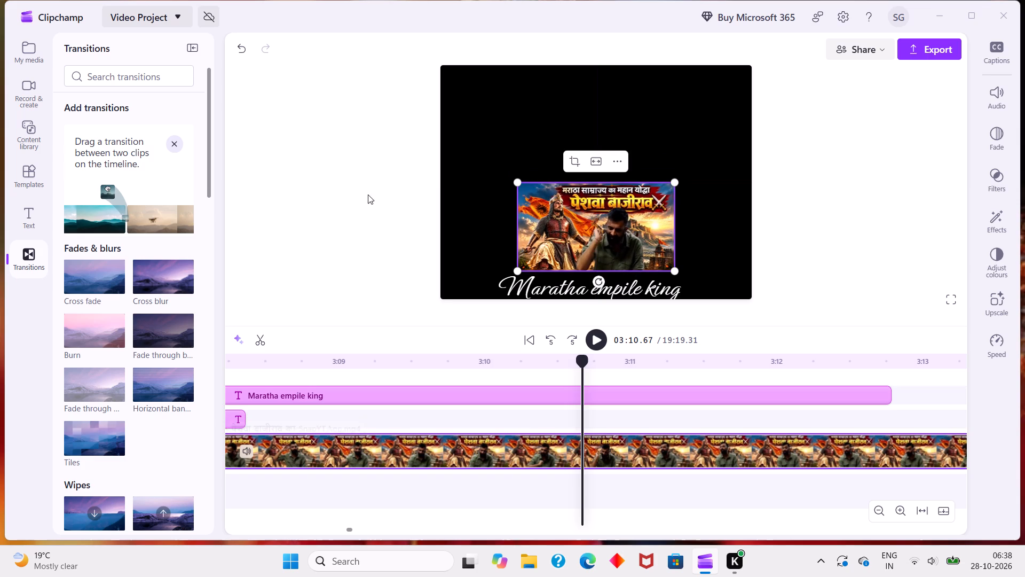
Add the "Neon colored light having infinity shape" image from the content library's Luminosity image collection to the project media.
click(31, 52)
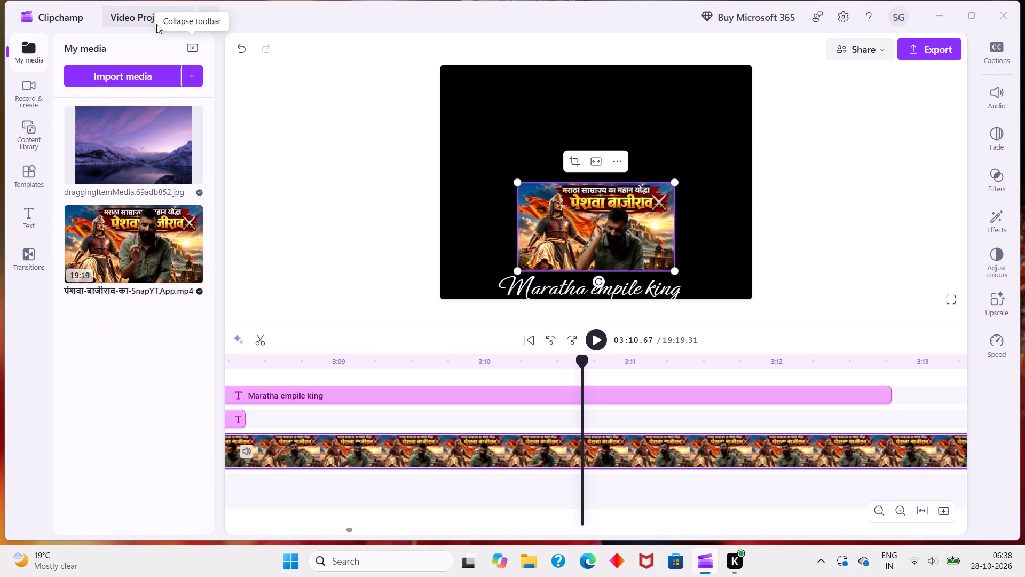
click(29, 133)
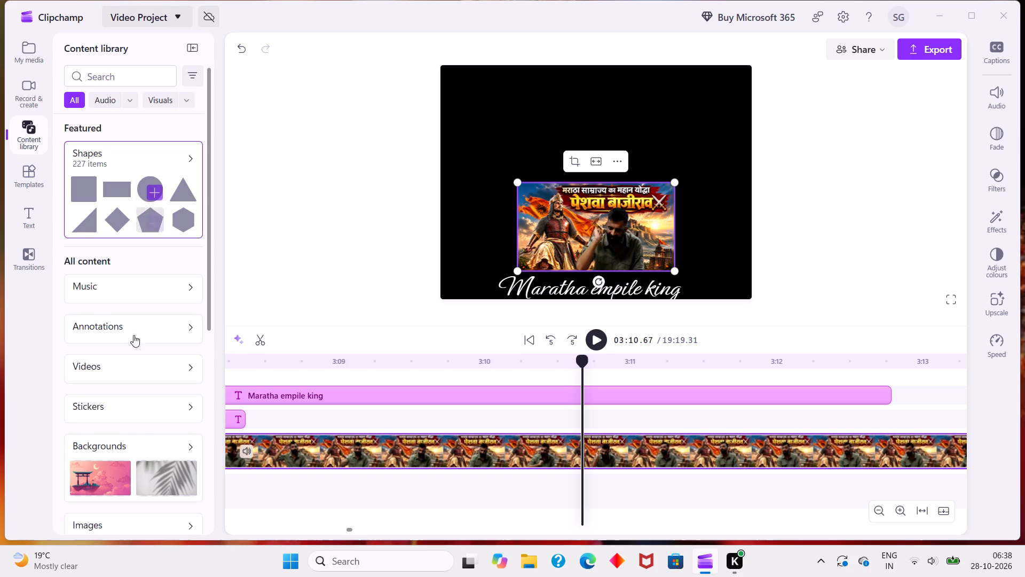
scroll(139, 469, down, 2)
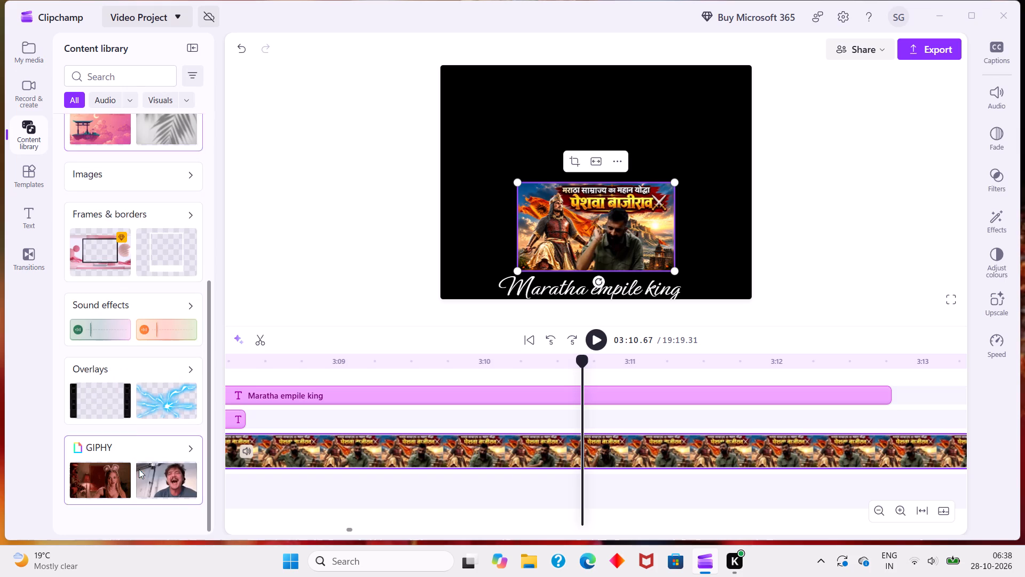
scroll(123, 199, up, 1)
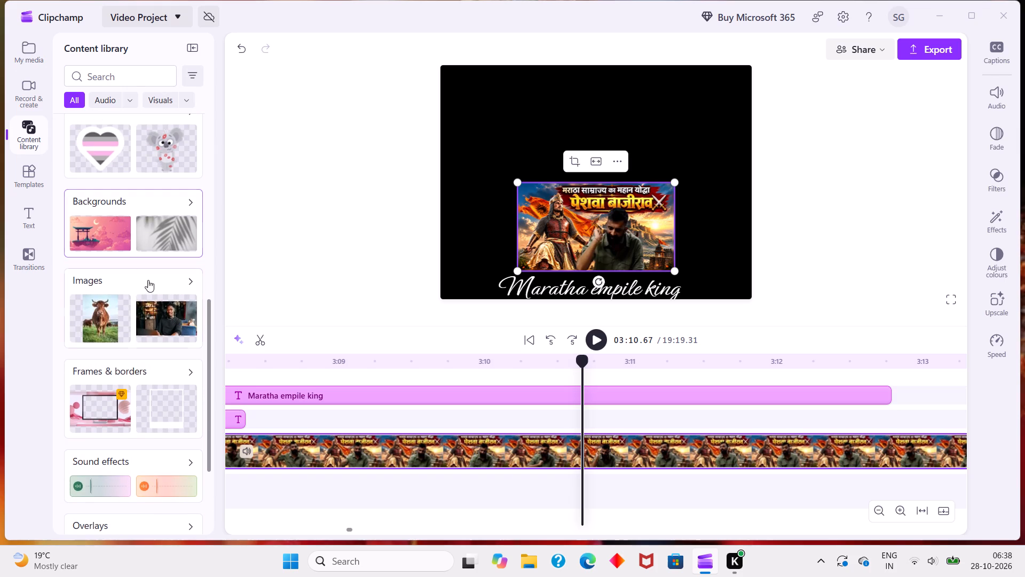
click(171, 280)
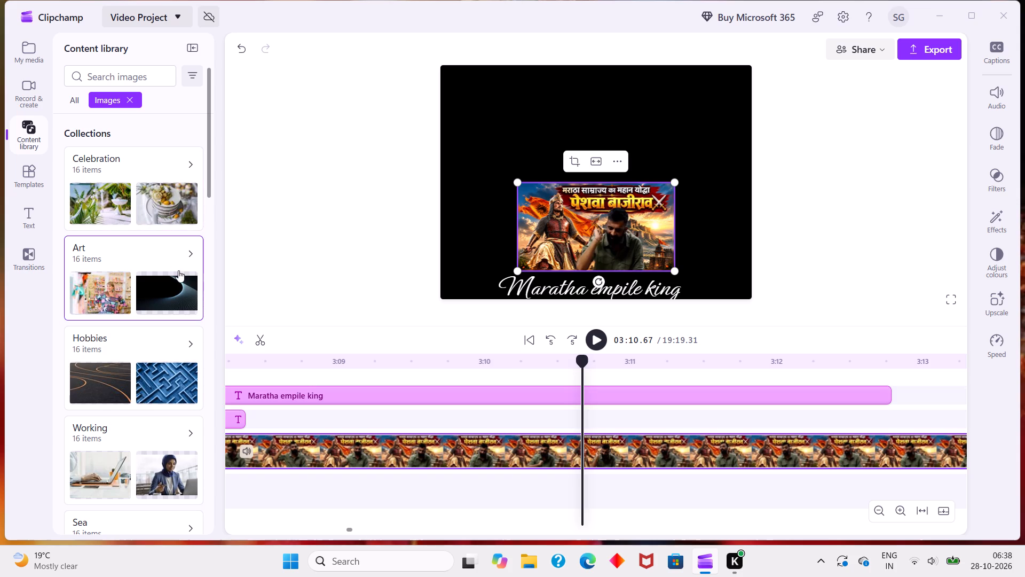
scroll(107, 336, down, 2)
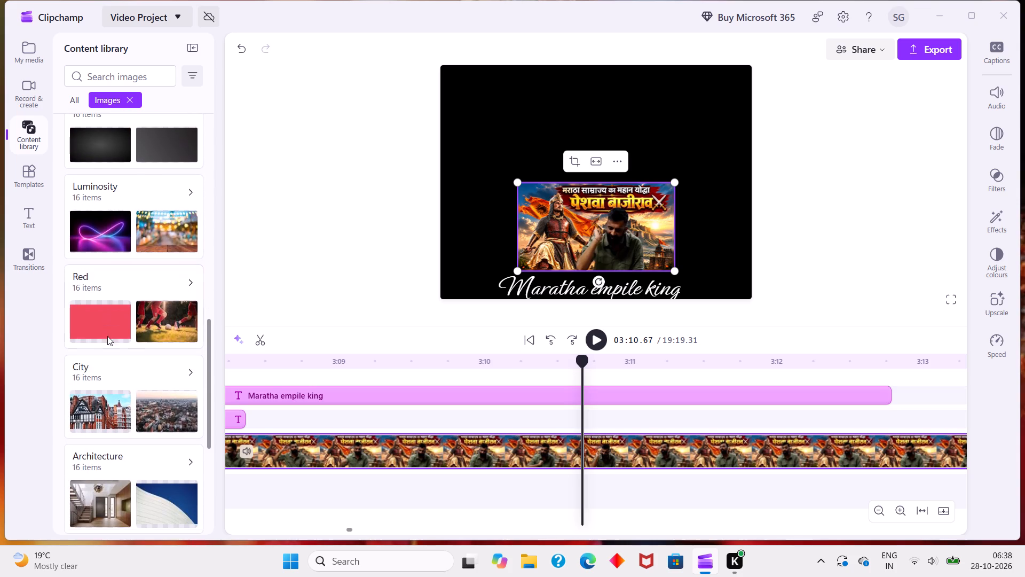
click(110, 235)
click(144, 197)
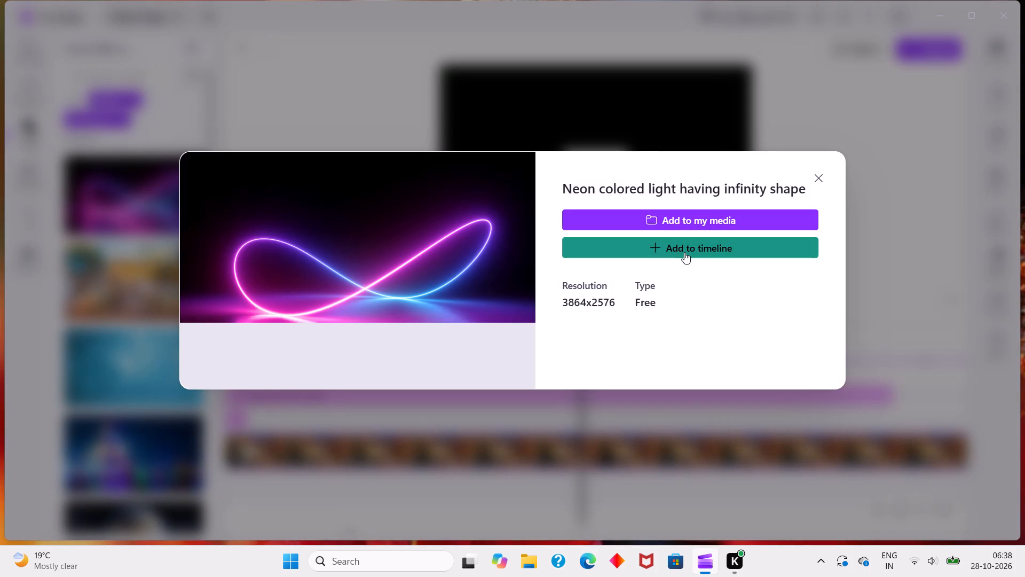
click(692, 225)
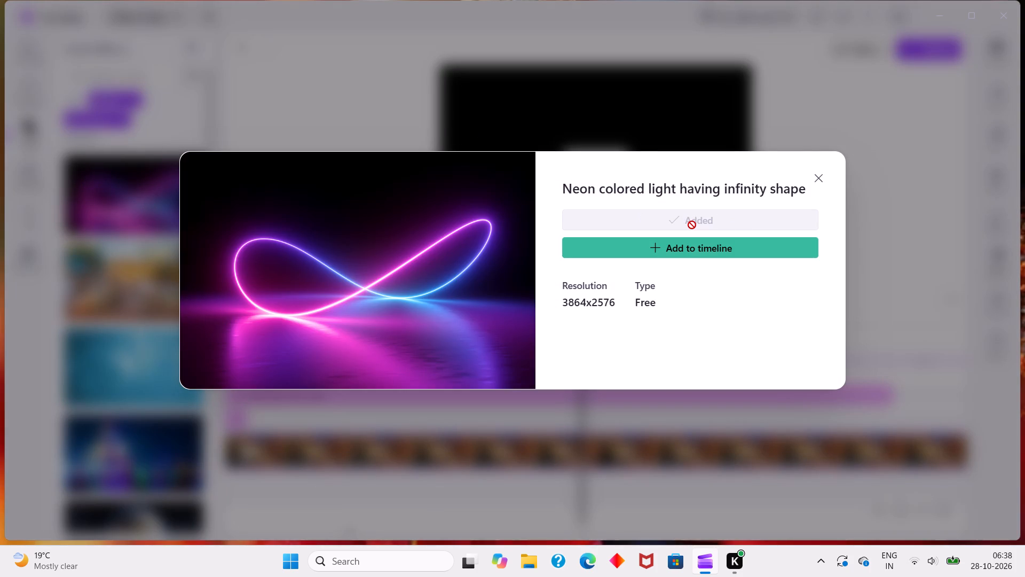
click(821, 181)
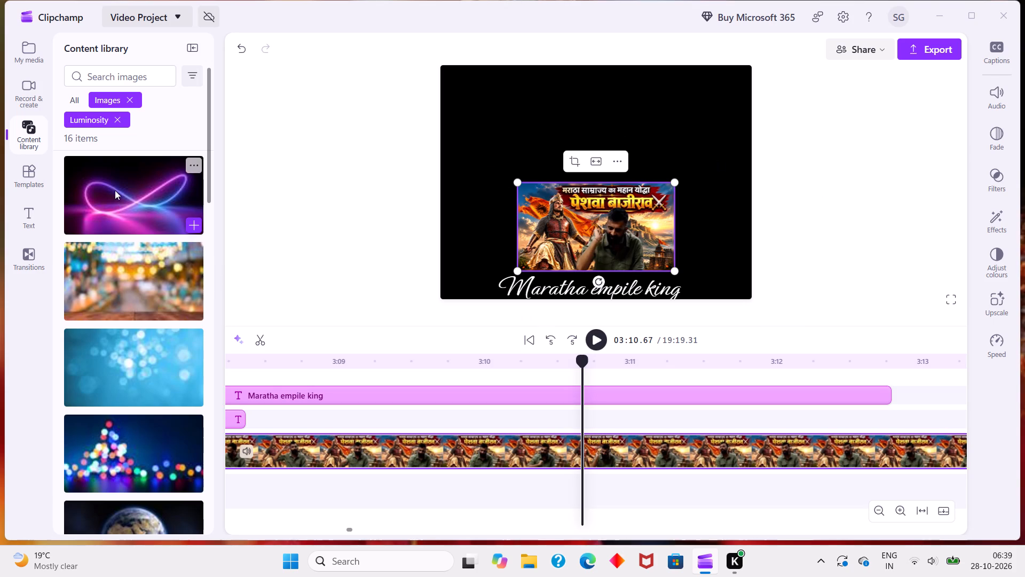
Add the neon infinity image to the timeline at the playhead, as a background behind the video.
click(119, 195)
drag(119, 195, 381, 208)
click(719, 253)
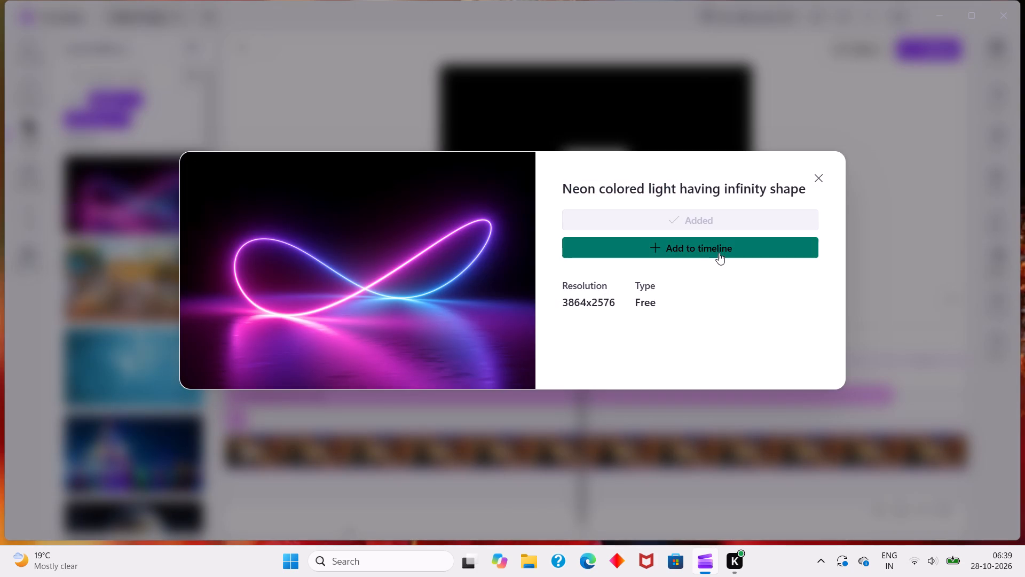
drag(700, 177, 699, 165)
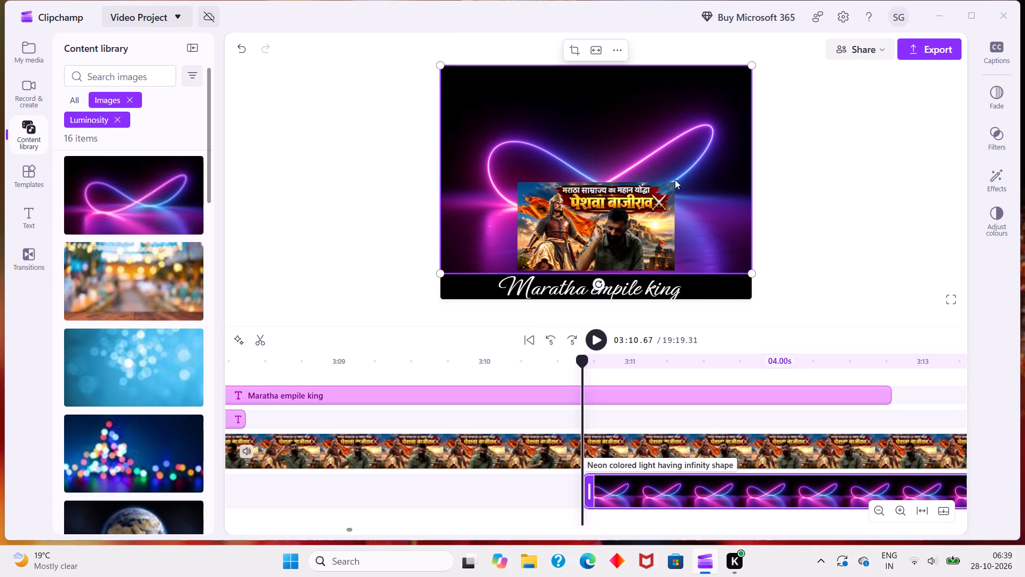
Browse the Luminosity images, search the library images for "worn", and clear the search.
scroll(160, 321, down, 1)
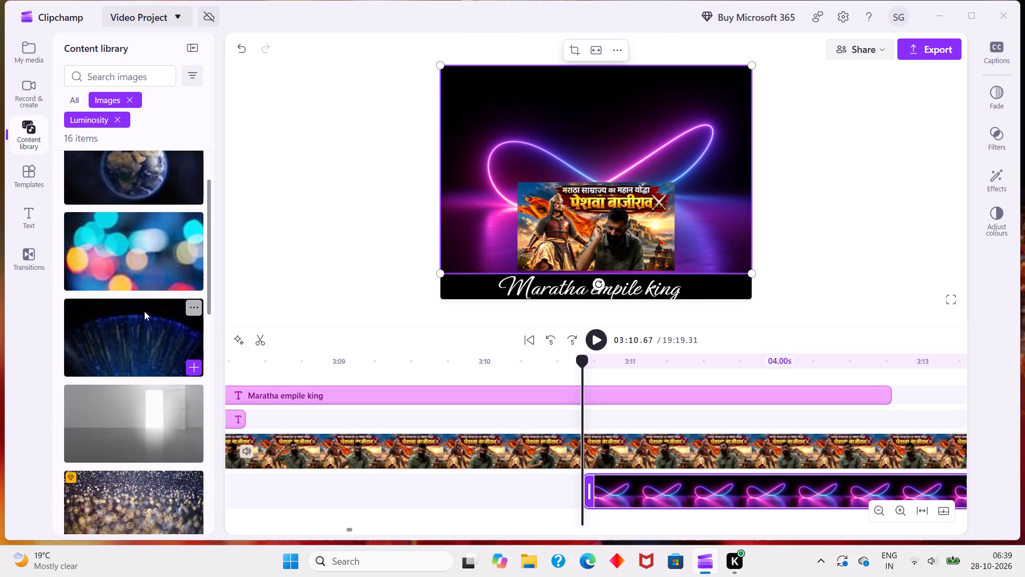
scroll(144, 311, down, 2)
scroll(144, 311, up, 2)
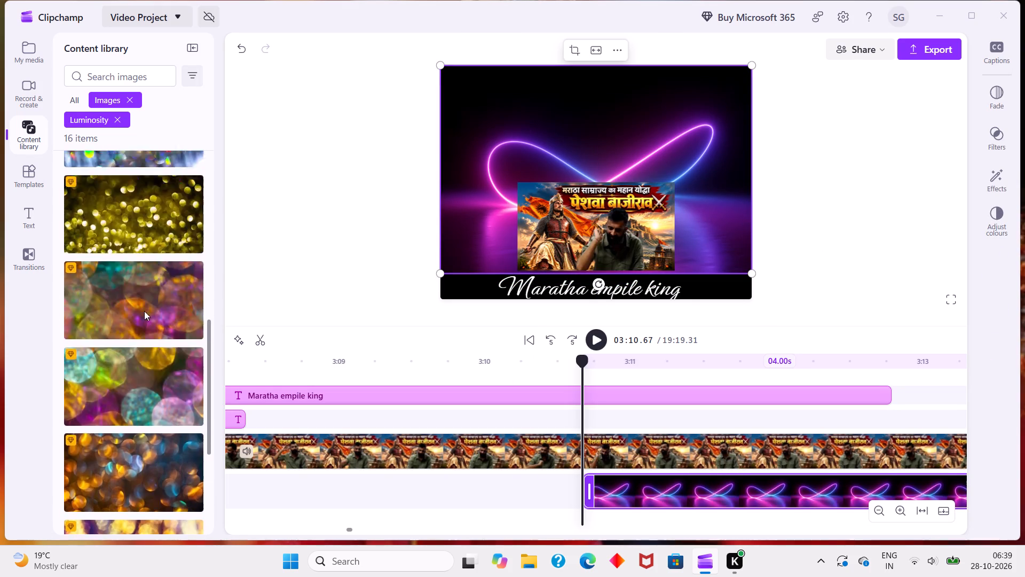
click(129, 79)
text(wor)
key(n)
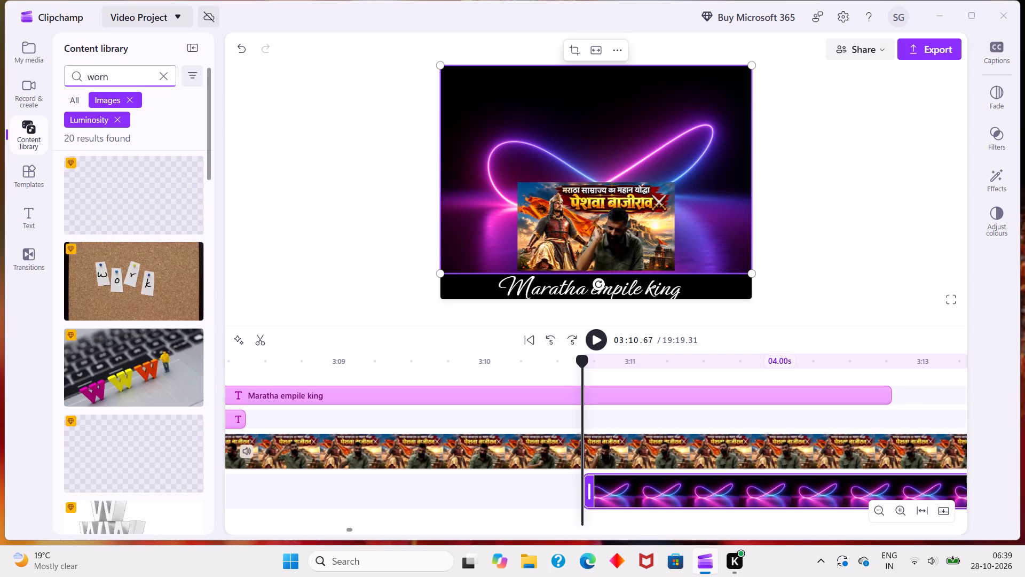
key(BackSpace)
key(BackSpace)
key(BackSpace)
key(BackSpace)
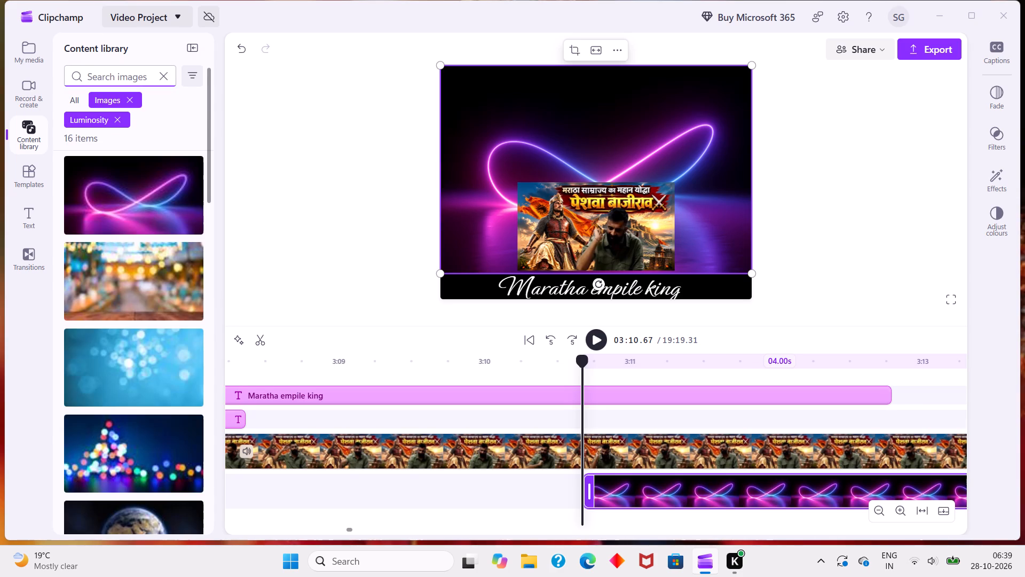
Search the library images for "talabe" and clear the search.
text(tal)
key(BackSpace)
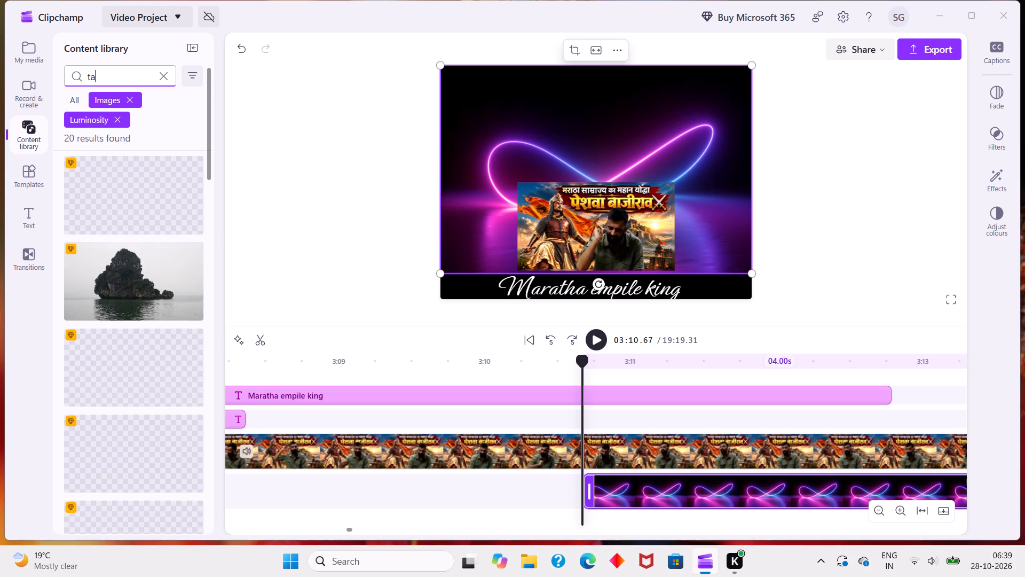
text(labe)
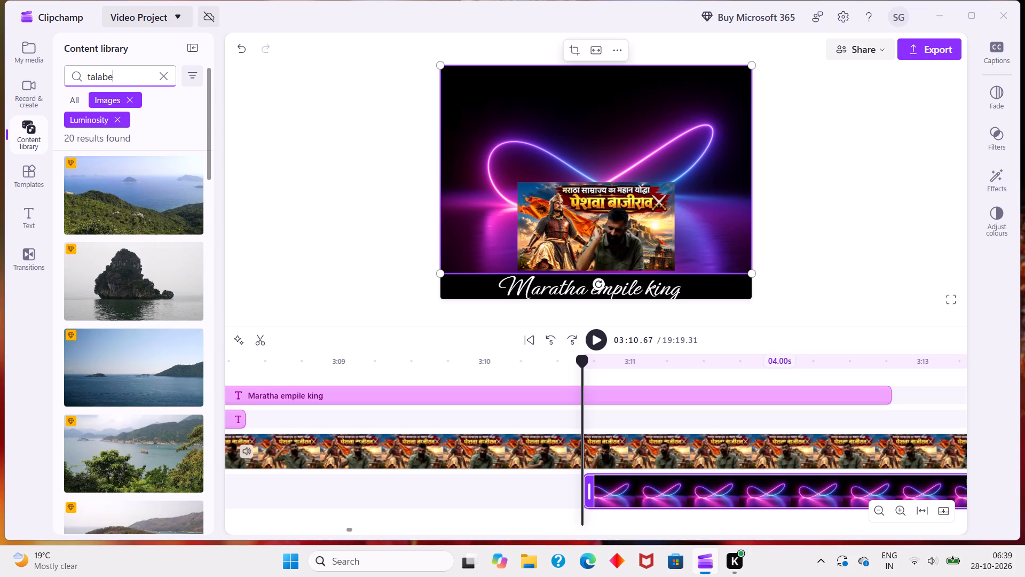
key(BackSpace)
key(BackSpace)
key(BackSpace)
key(BackSpace)
key(BackSpace)
key(BackSpace)
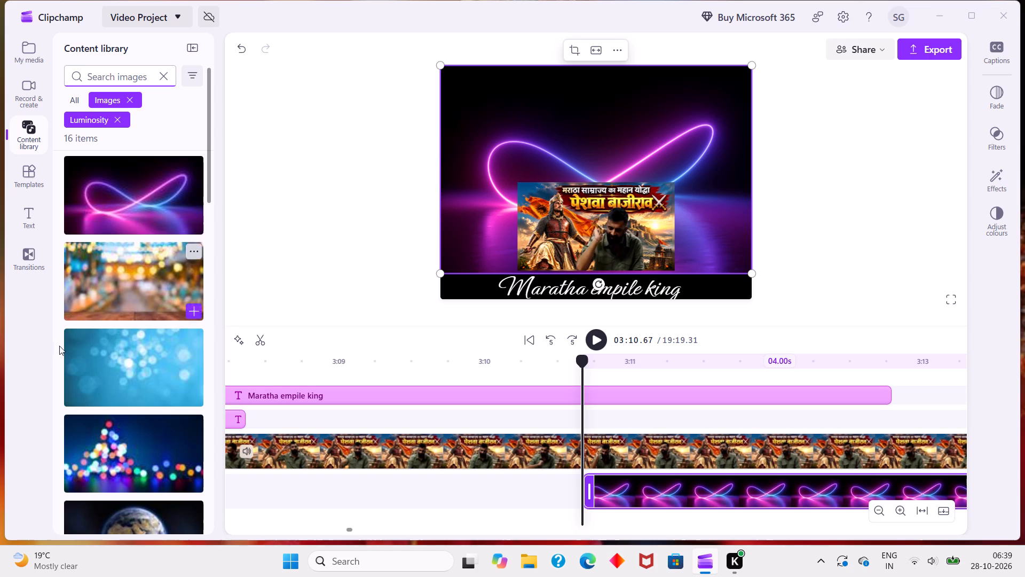
Search the content library images for "wor", browse the matching images, and clear the search.
scroll(156, 337, down, 3)
scroll(156, 337, up, 3)
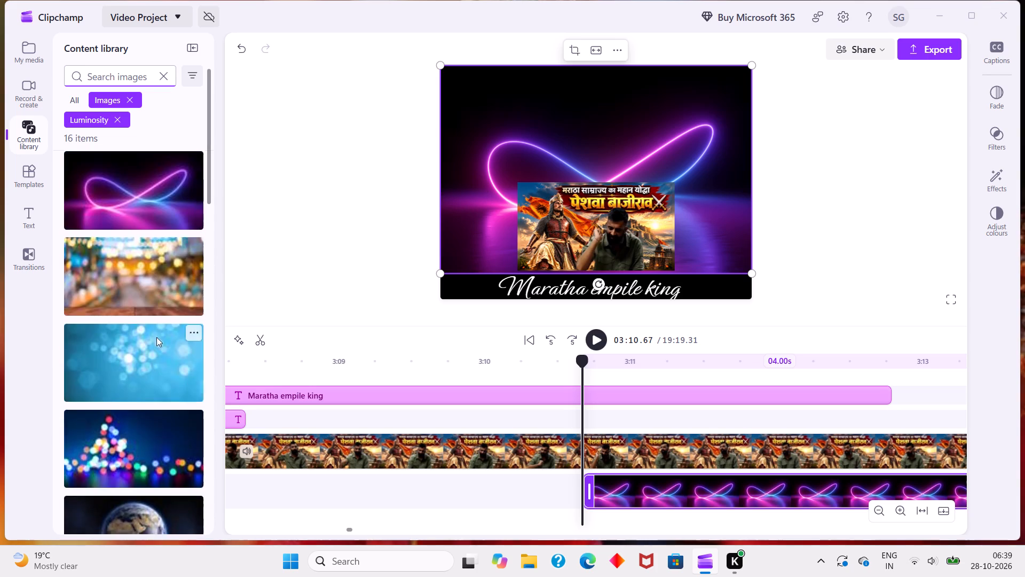
click(127, 72)
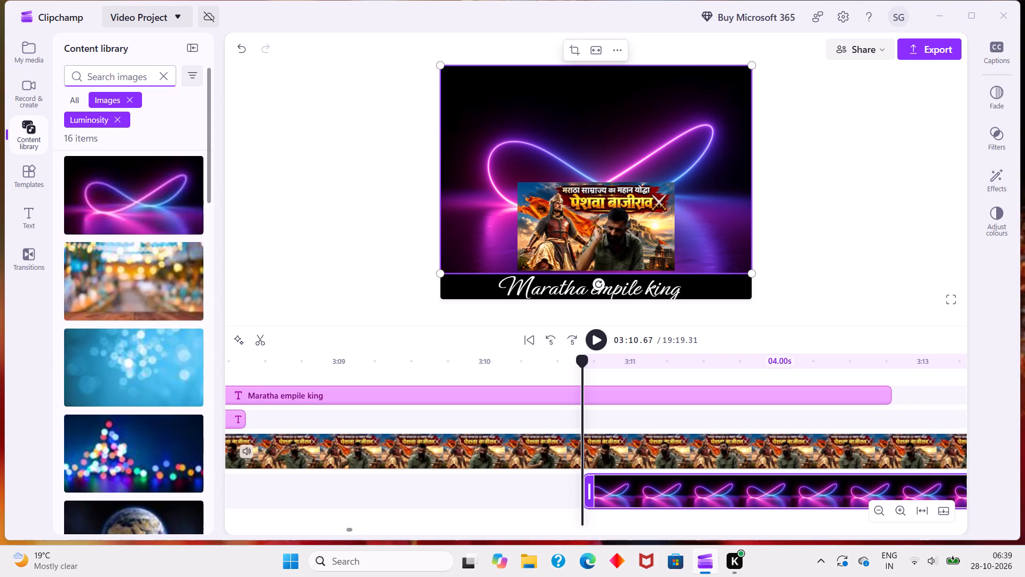
text(wor)
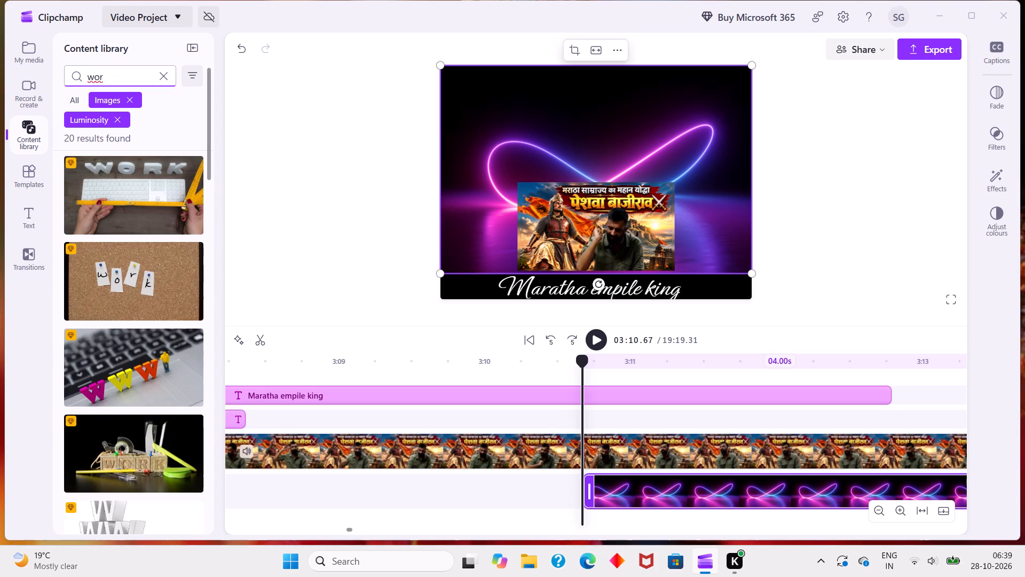
scroll(143, 262, down, 1)
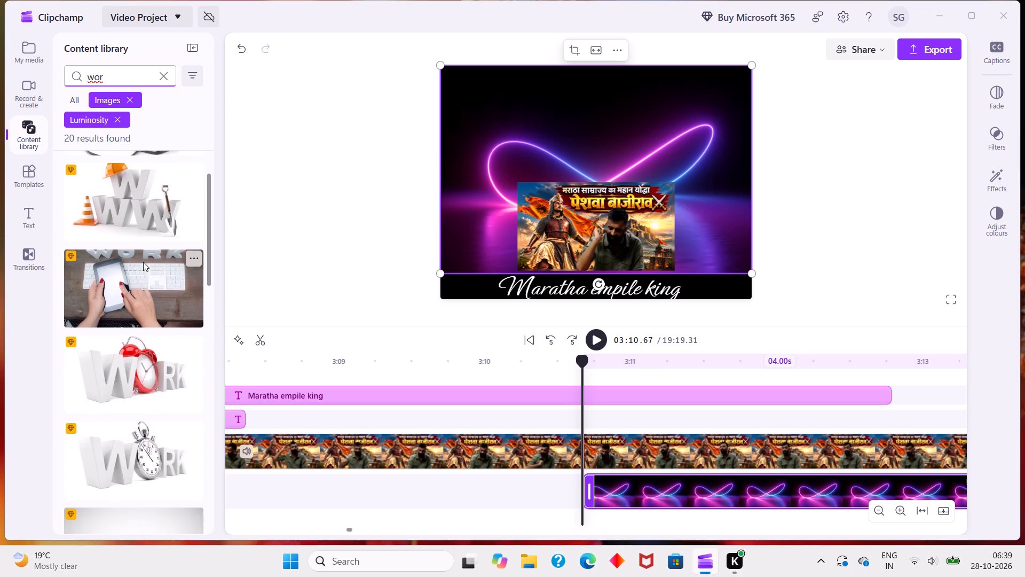
scroll(143, 262, down, 3)
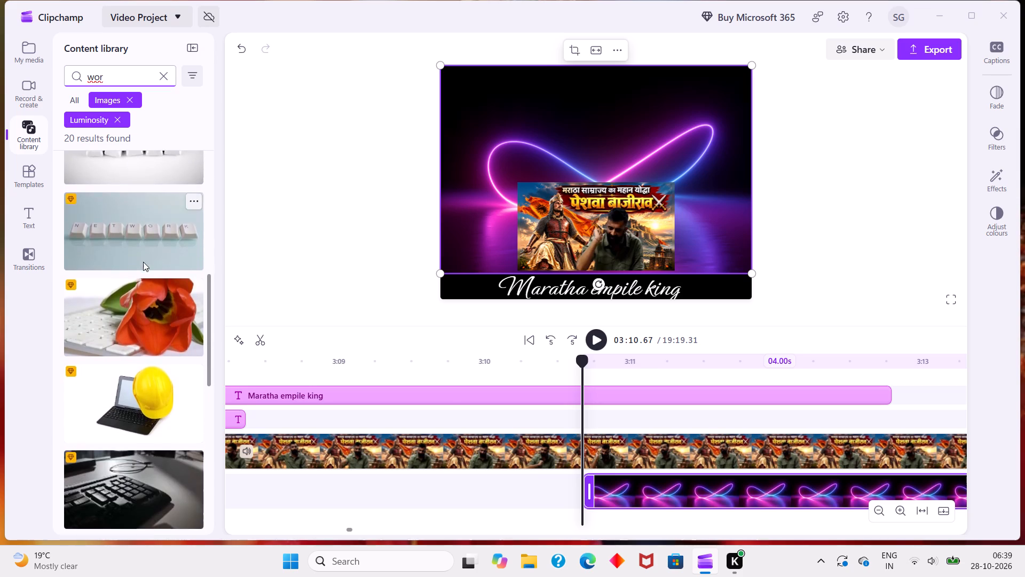
scroll(143, 262, down, 2)
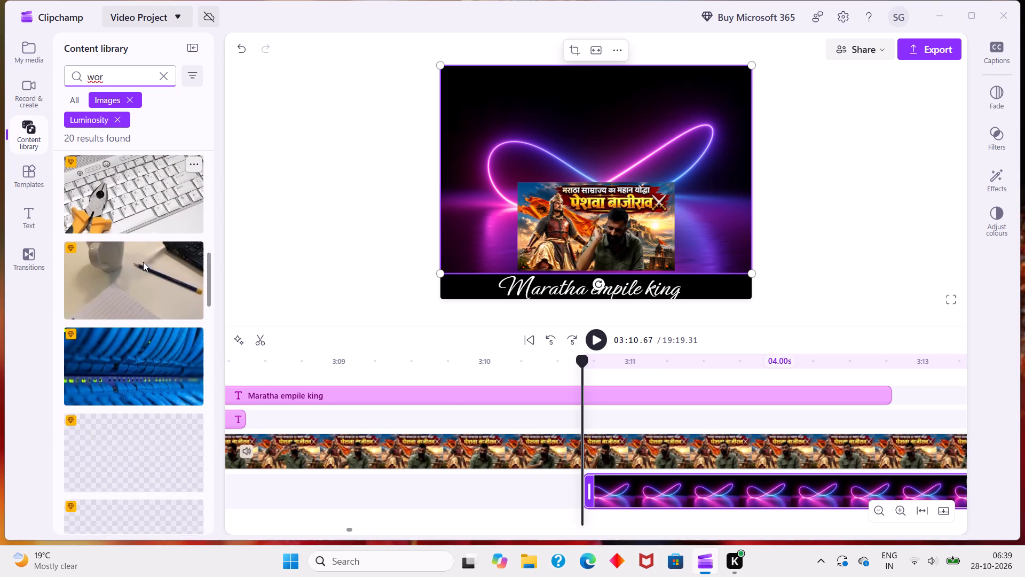
scroll(143, 262, down, 2)
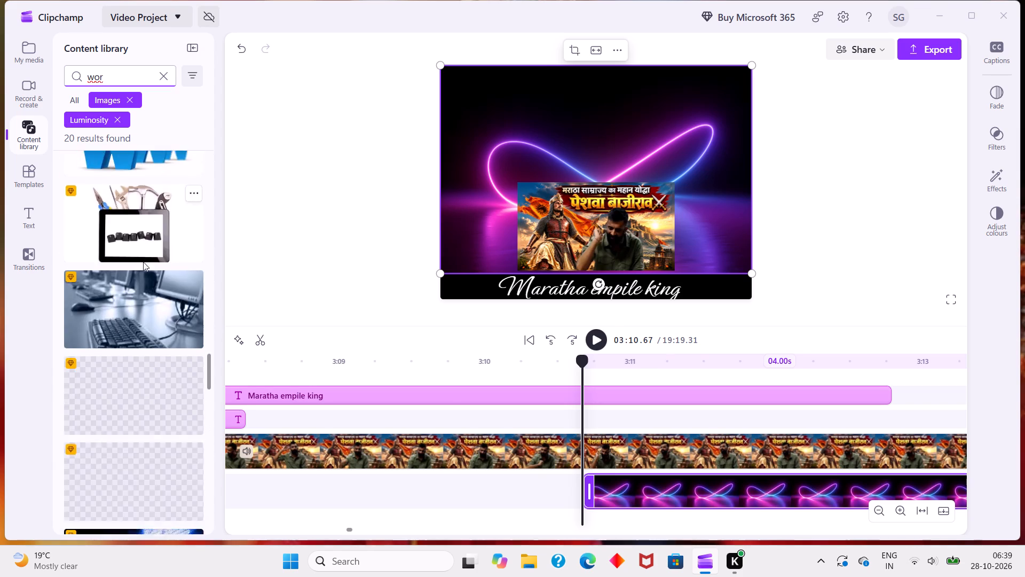
scroll(143, 262, down, 3)
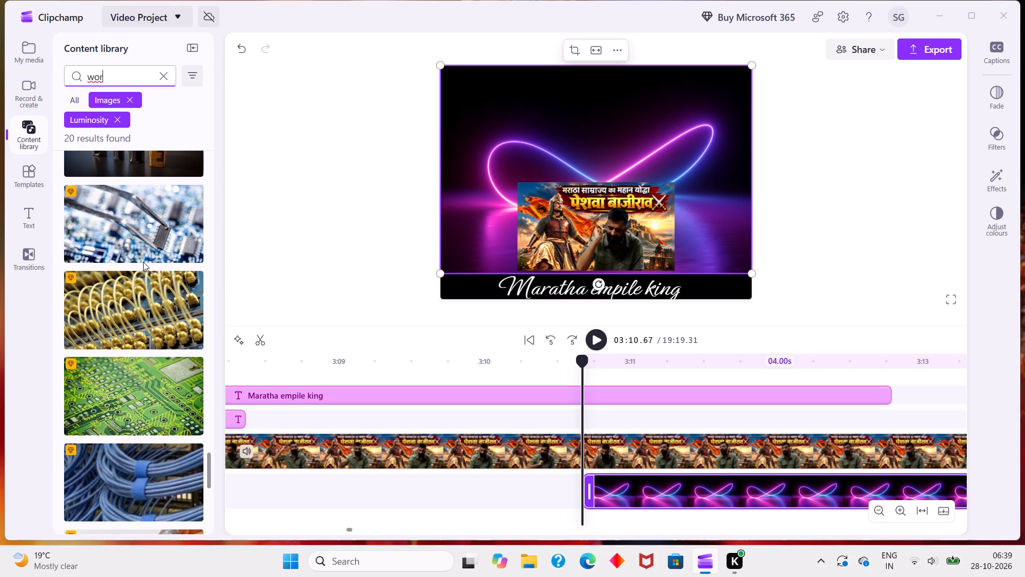
scroll(143, 262, down, 1)
scroll(143, 262, up, 9)
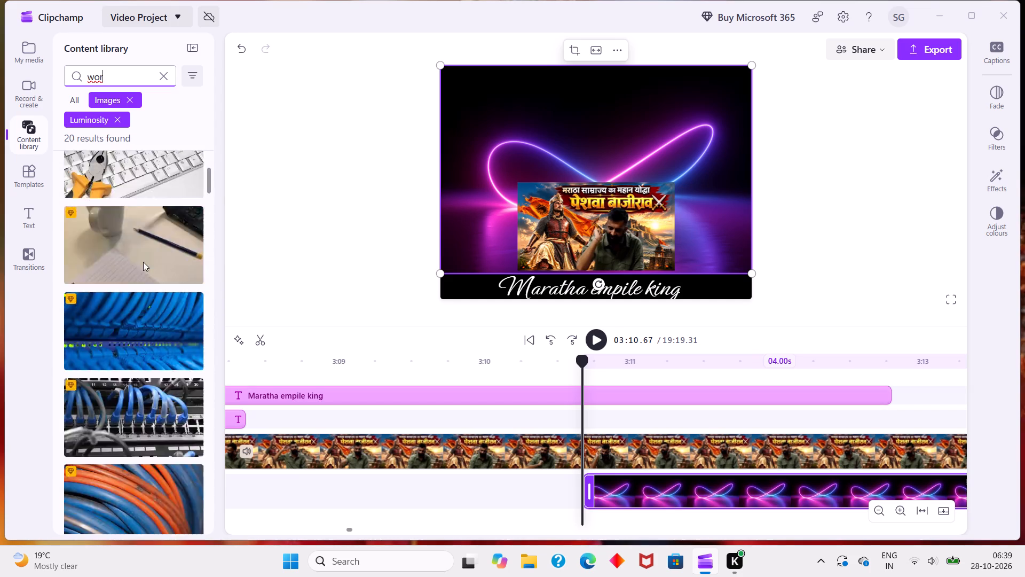
scroll(143, 262, up, 9)
scroll(142, 137, up, 2)
click(164, 71)
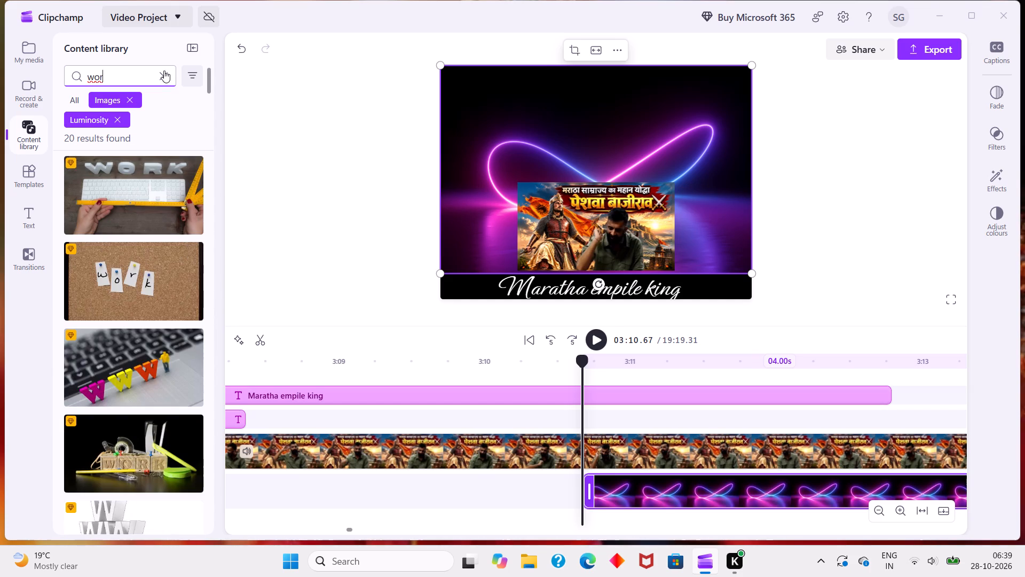
click(132, 72)
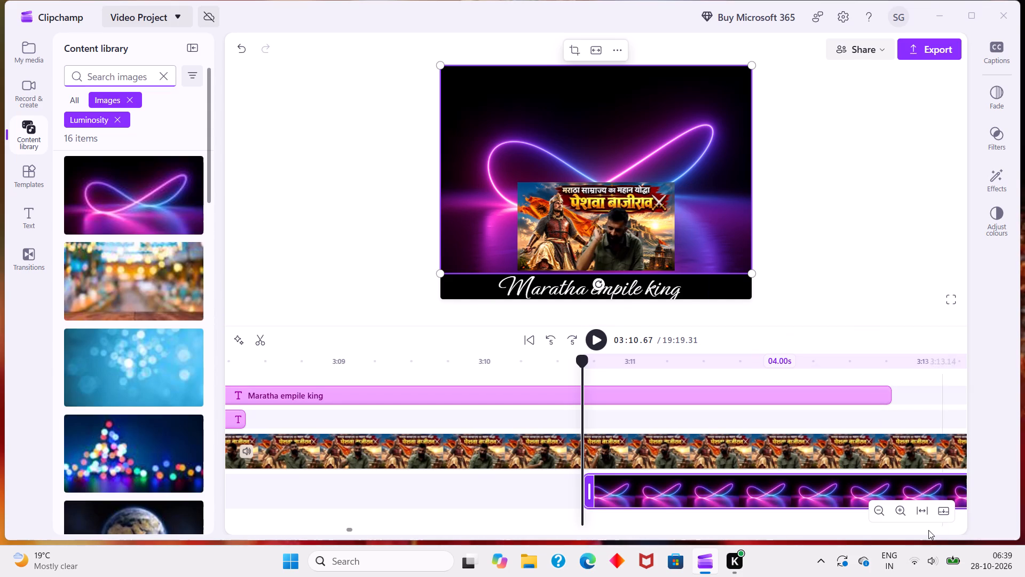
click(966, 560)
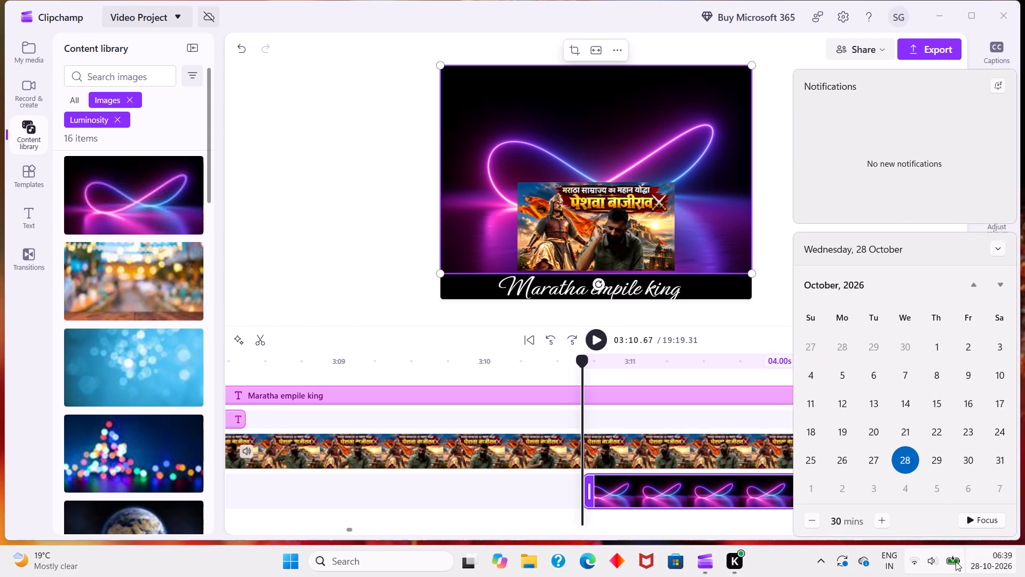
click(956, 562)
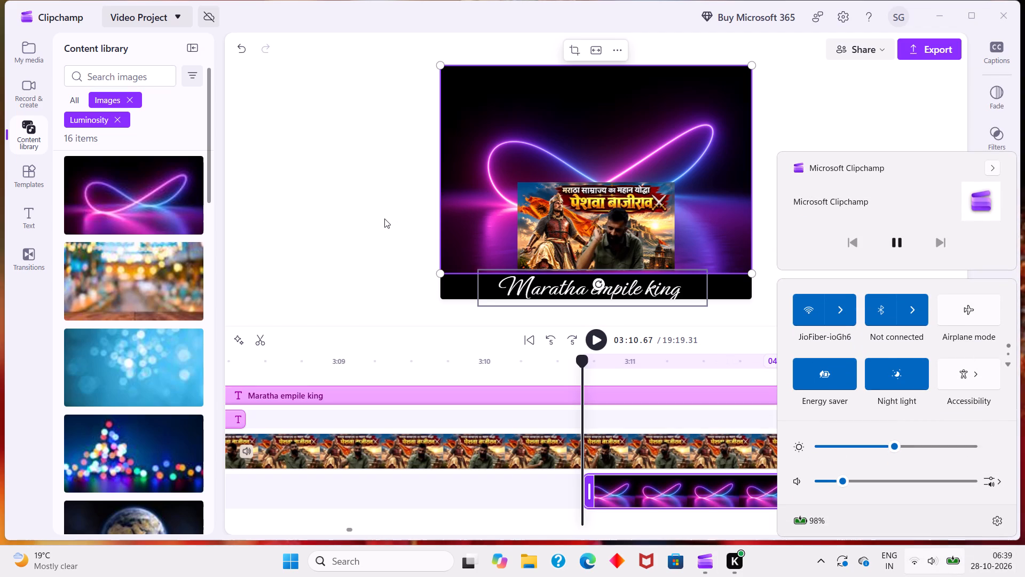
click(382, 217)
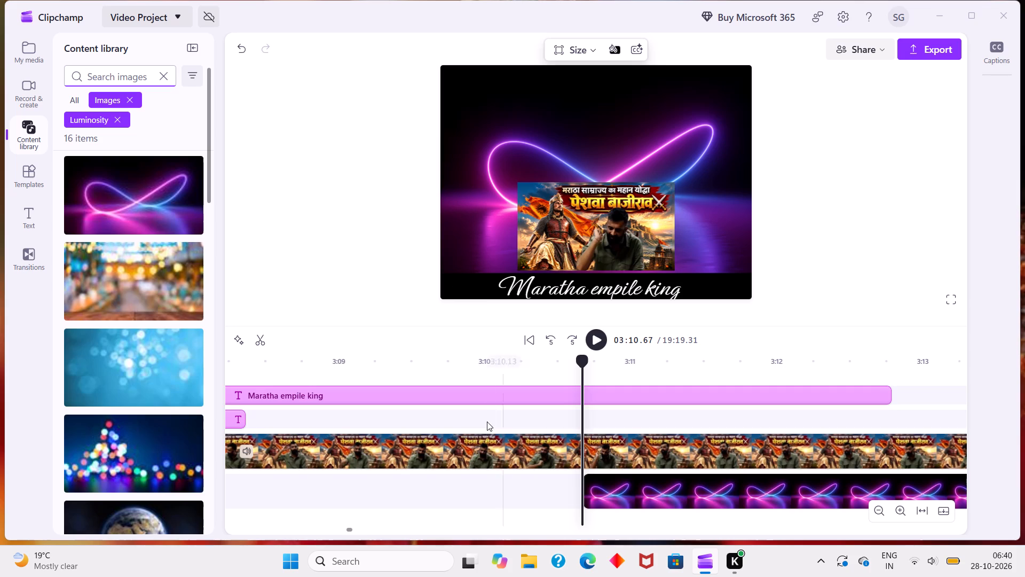
Extend the neon infinity image's start on the timeline back to about 3:07.84, near the start of the "Maratha empile king" title.
drag(585, 492, 563, 492)
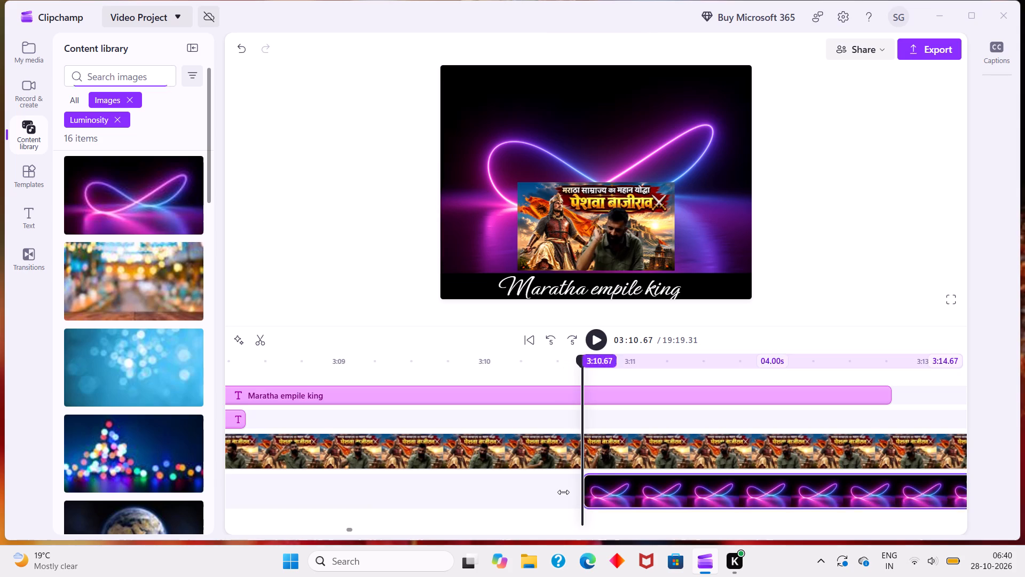
drag(563, 492, 262, 471)
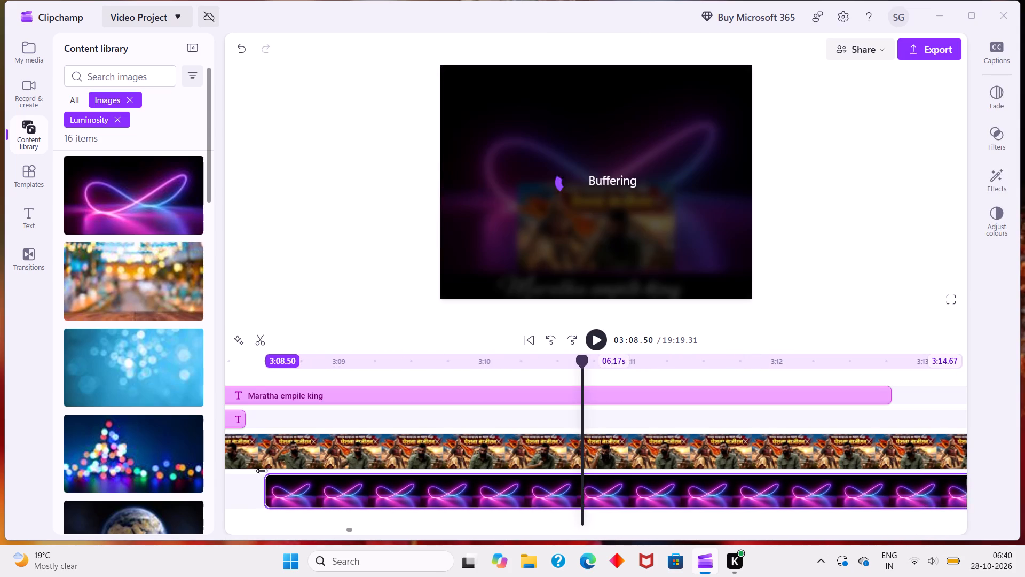
drag(262, 471, 251, 481)
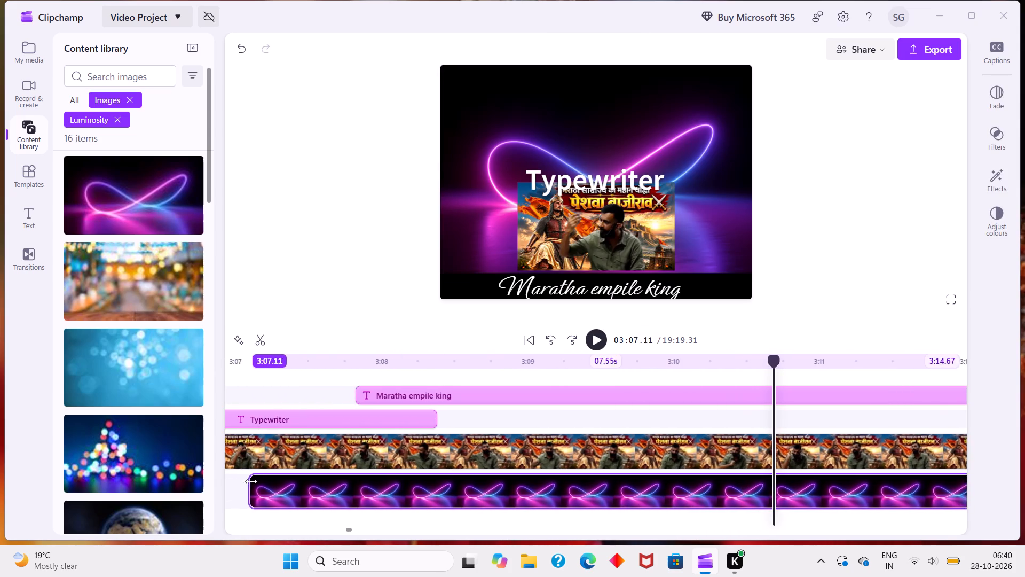
drag(251, 481, 366, 470)
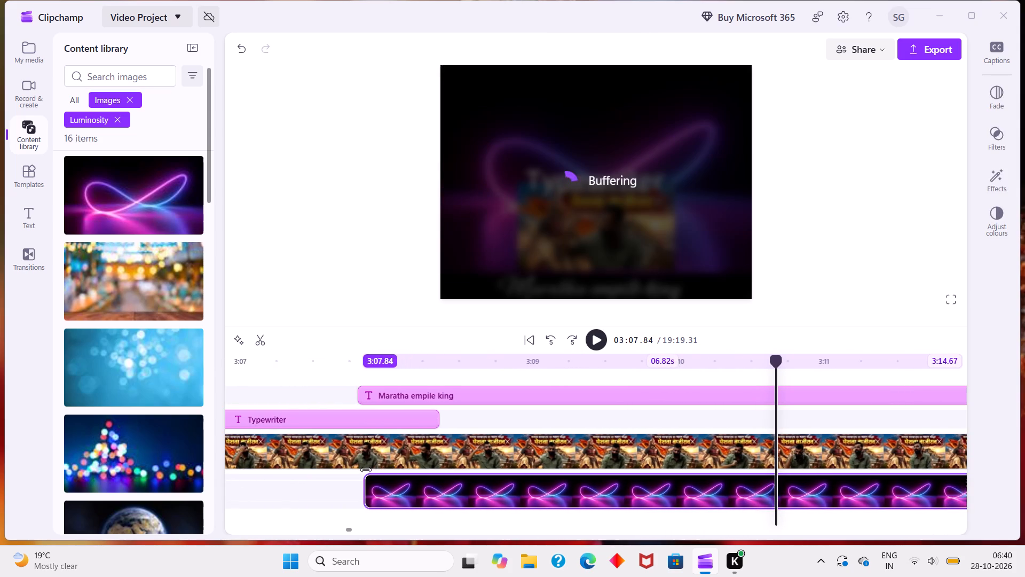
drag(366, 470, 361, 435)
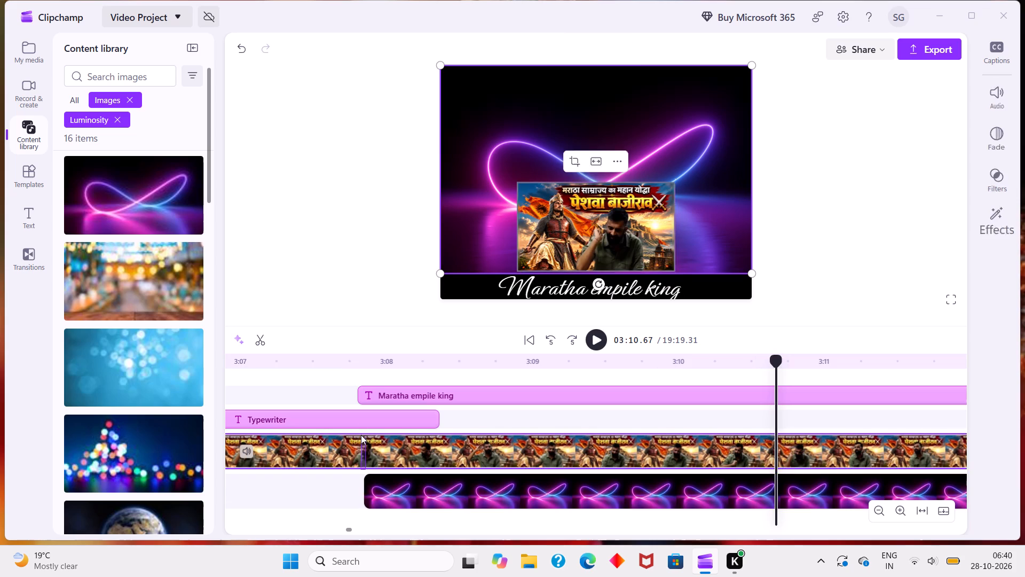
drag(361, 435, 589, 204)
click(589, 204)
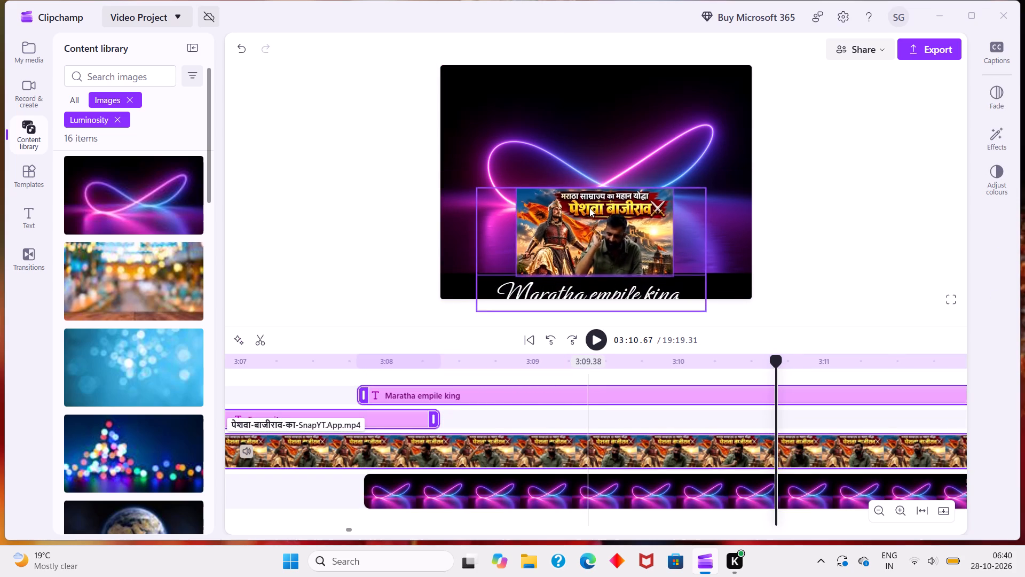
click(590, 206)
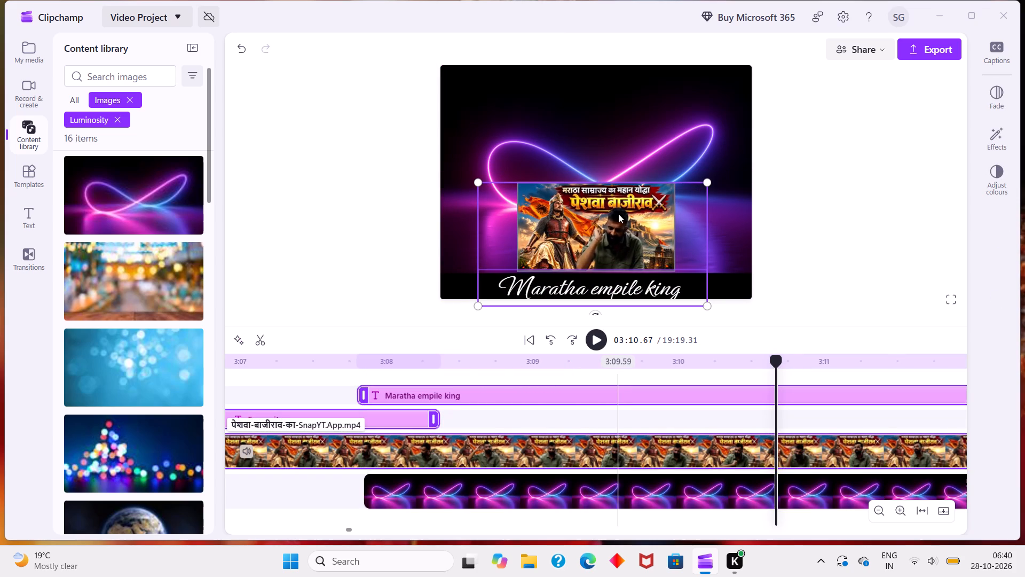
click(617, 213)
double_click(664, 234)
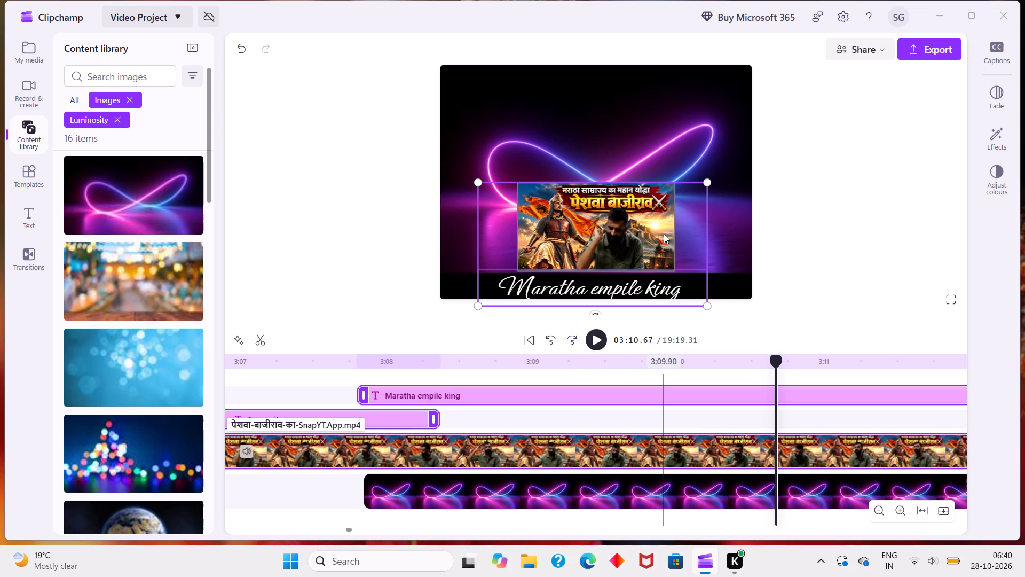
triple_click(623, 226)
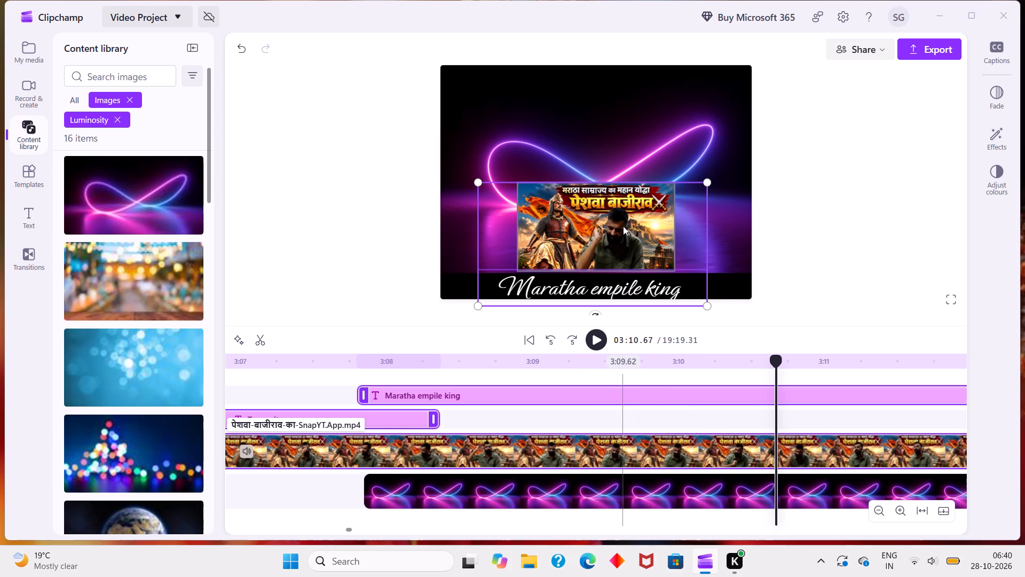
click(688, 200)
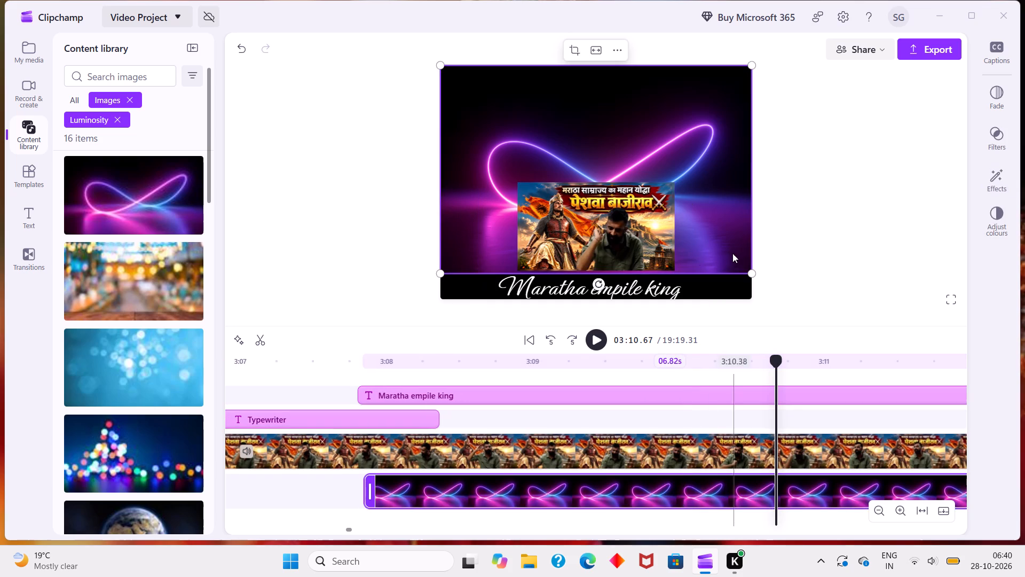
Move the shrunken Peshwa Bajirao picture up to the middle of the frame, over the neon infinity background.
click(663, 236)
drag(663, 236, 651, 193)
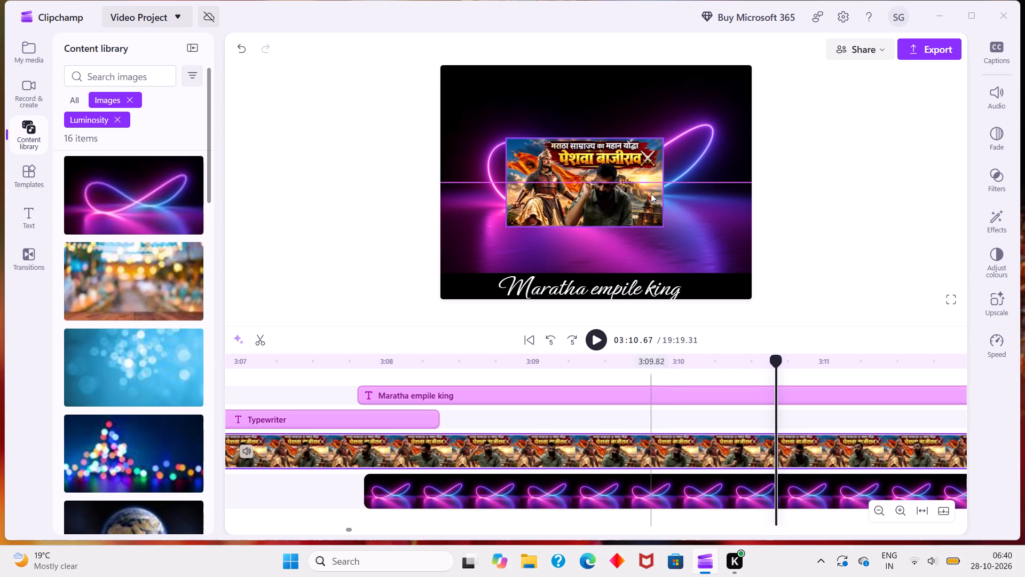
drag(651, 193, 658, 194)
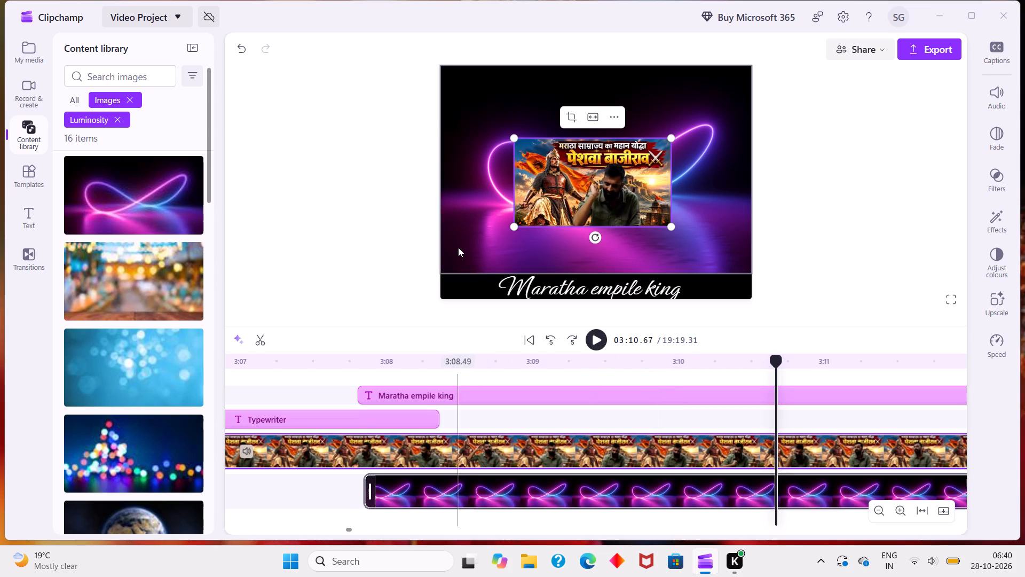
Browse the template categories and look through the Pride month templates.
click(13, 192)
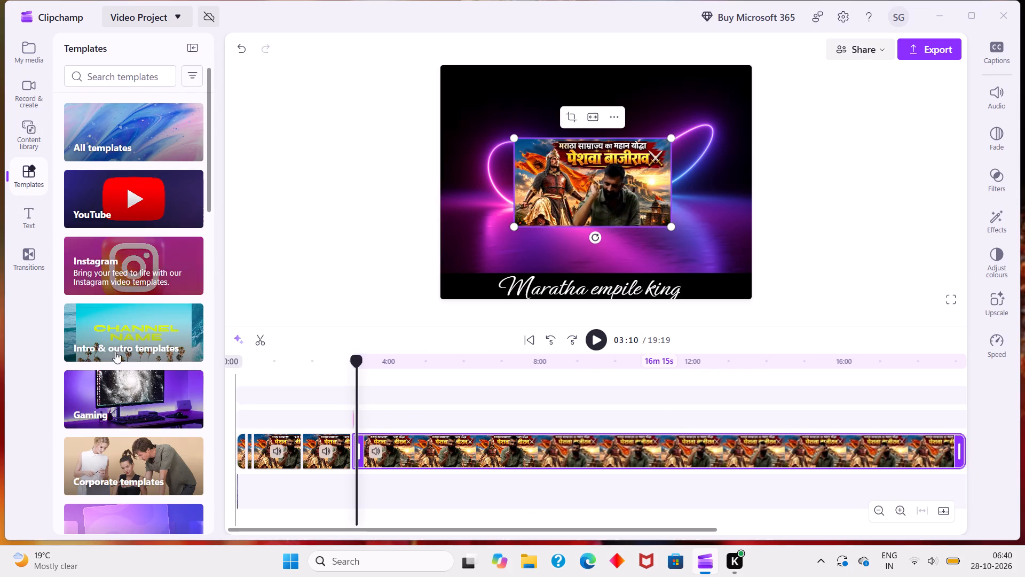
scroll(116, 362, down, 5)
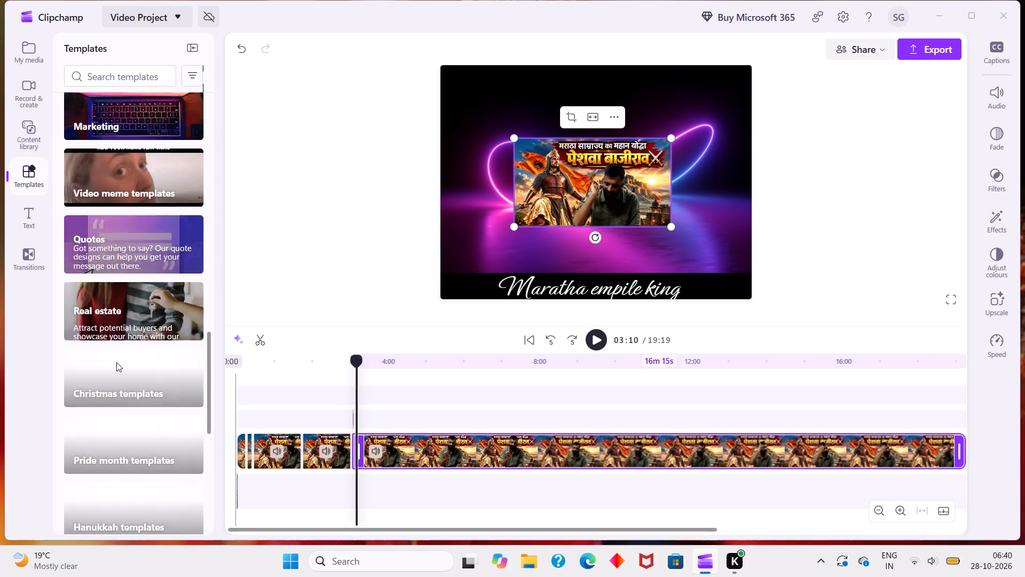
scroll(116, 362, up, 8)
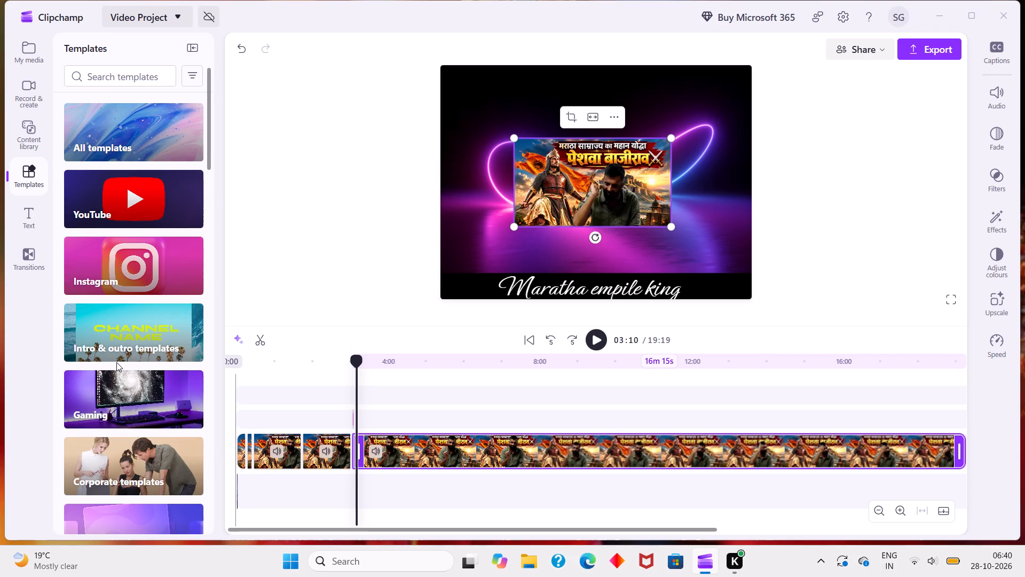
scroll(116, 362, down, 4)
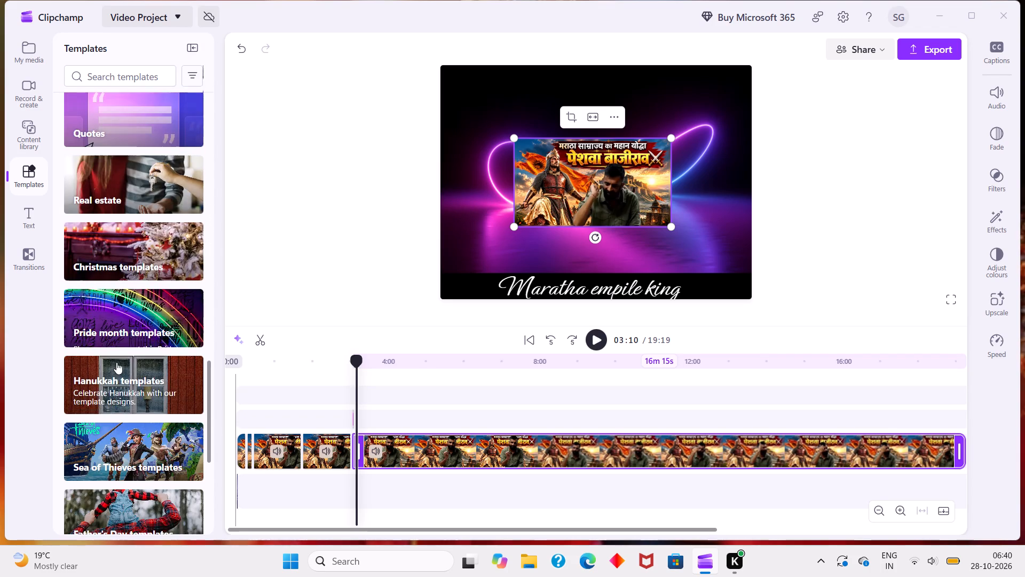
scroll(116, 362, down, 1)
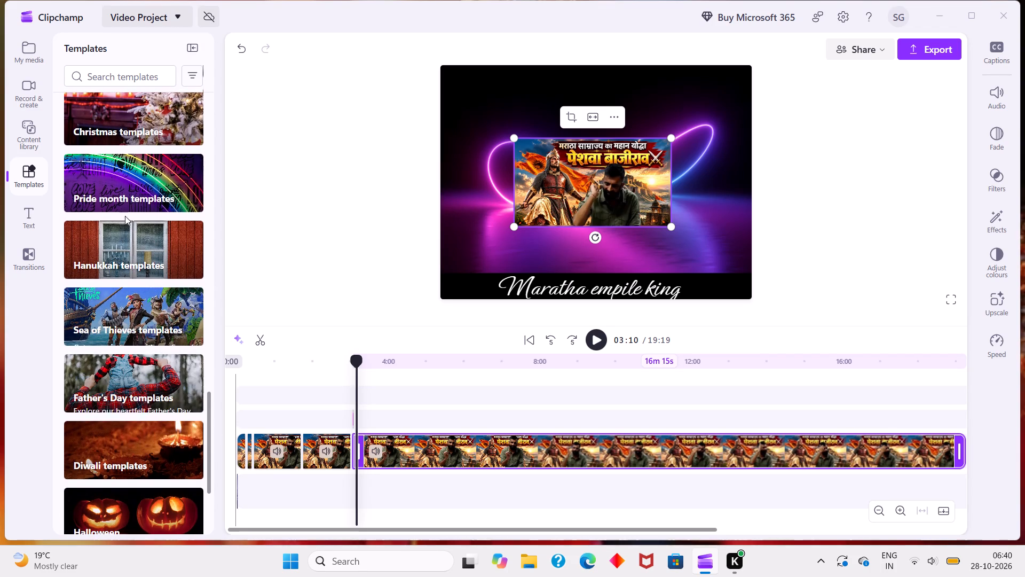
click(126, 194)
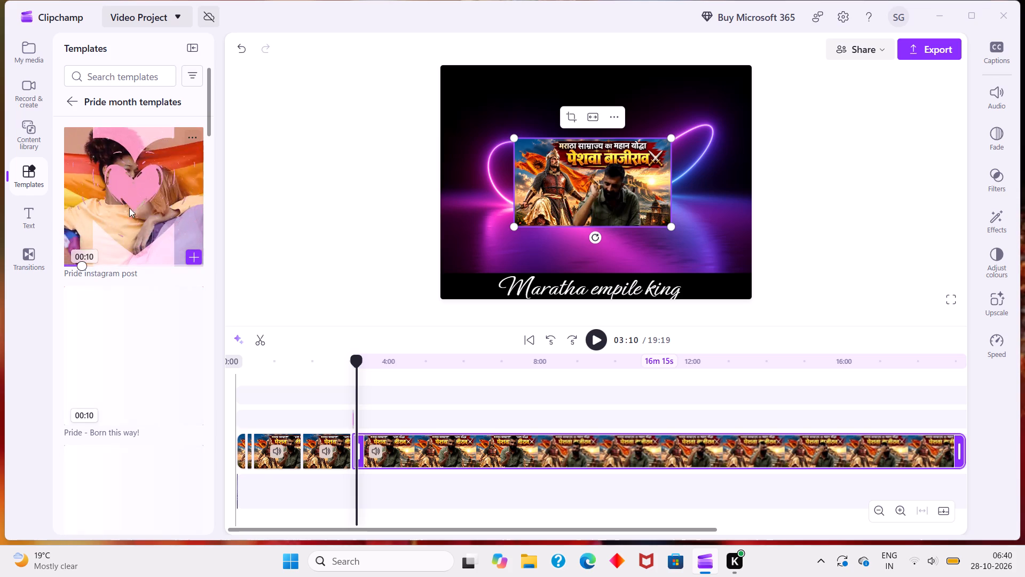
scroll(147, 393, right, 1)
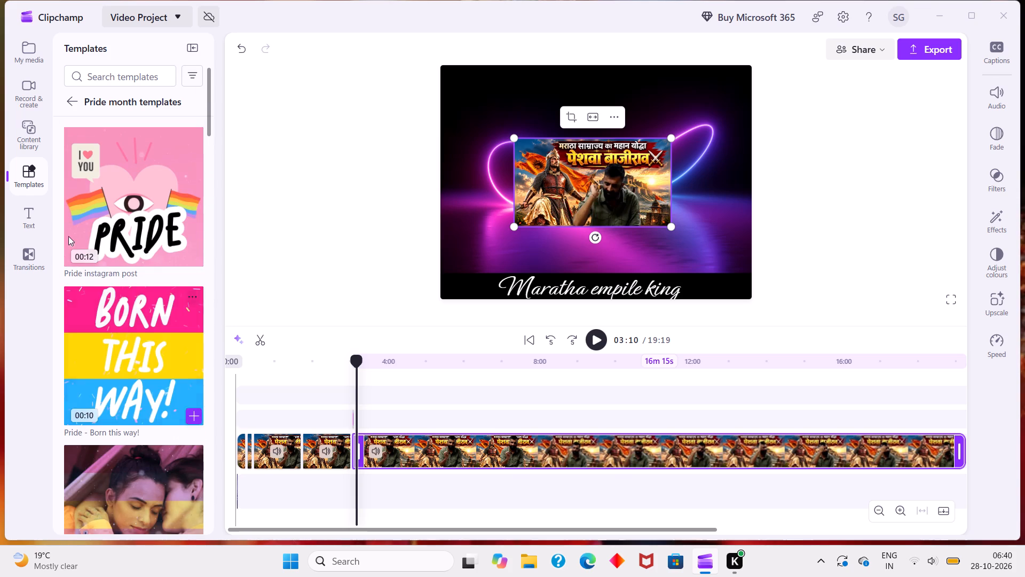
Look through the Luminosity images in the content library, remove the Luminosity filter, and browse the image collections.
click(29, 144)
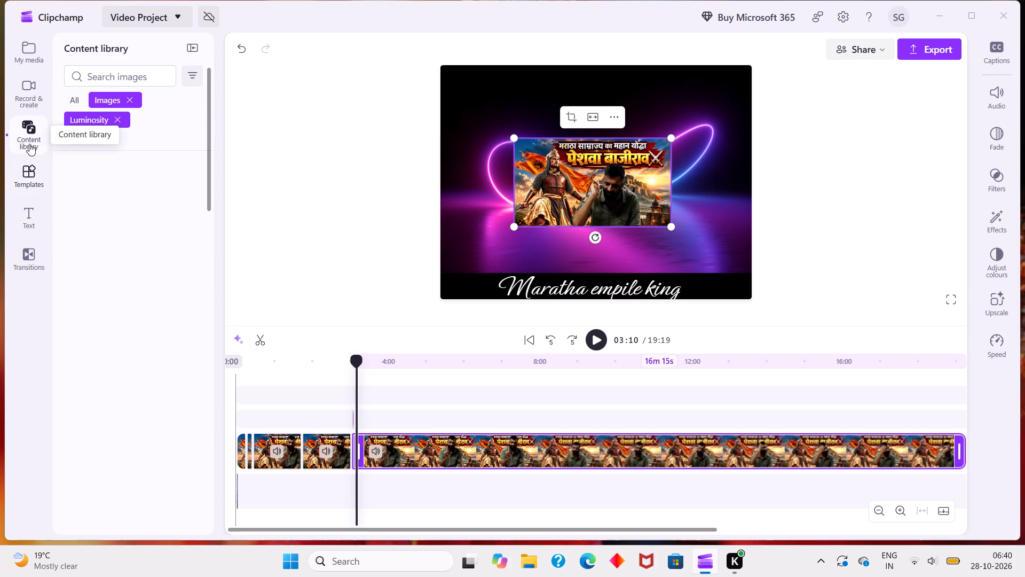
scroll(155, 251, down, 2)
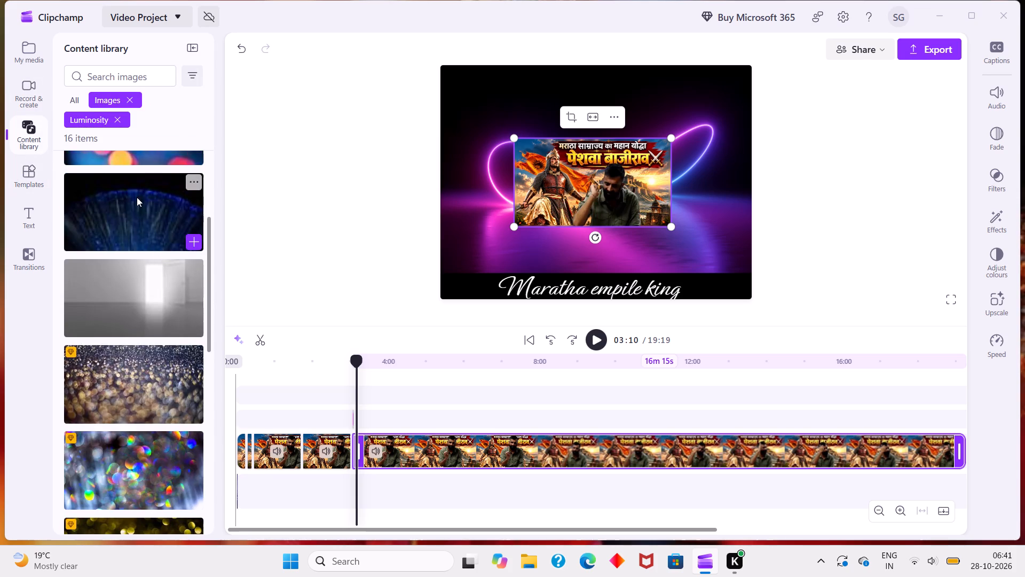
scroll(137, 197, up, 1)
click(120, 119)
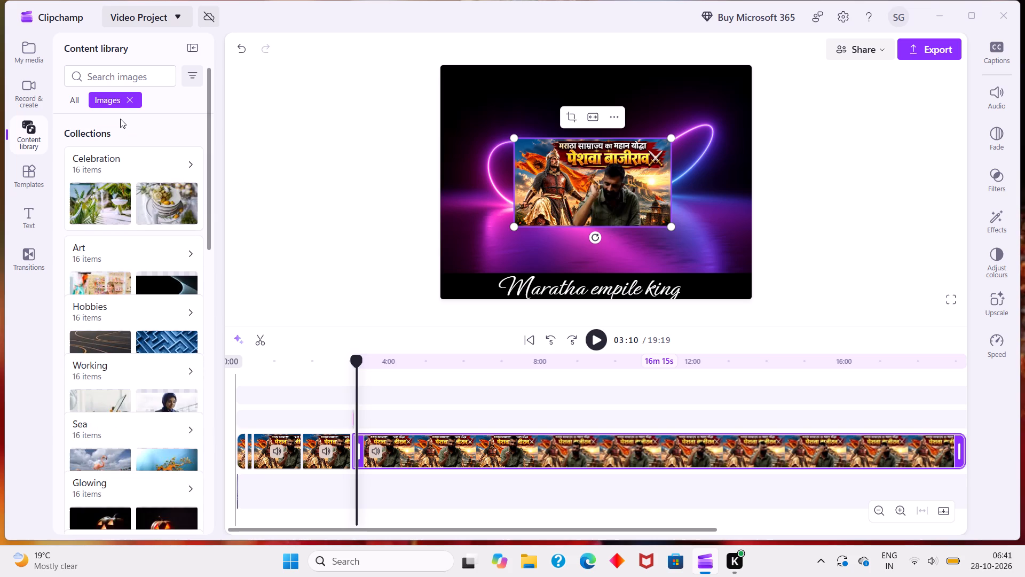
scroll(141, 290, down, 1)
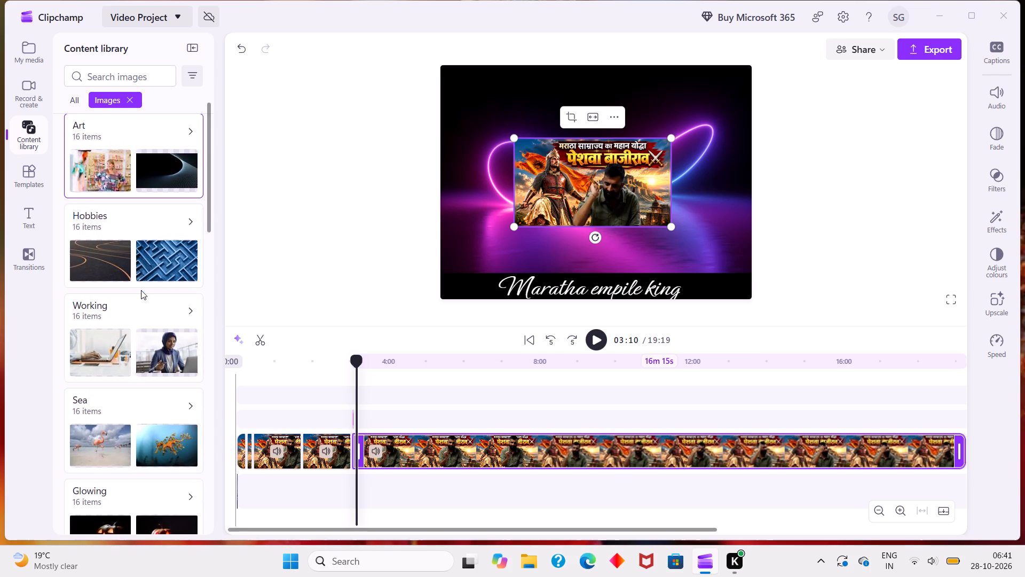
scroll(141, 290, down, 1)
scroll(141, 290, up, 4)
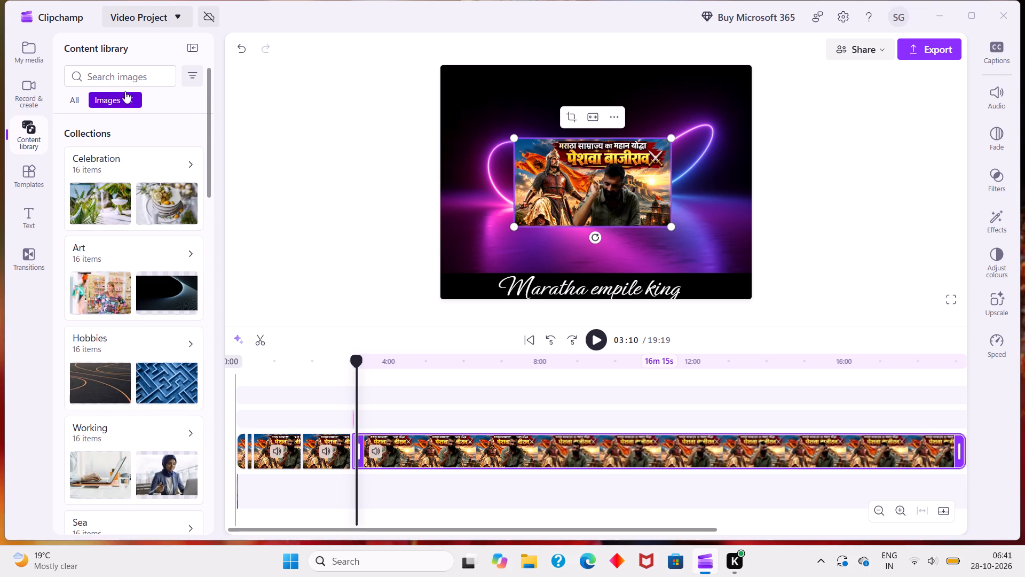
Search the content library images for "wor".
click(120, 71)
text(woe)
key(BackSpace)
key(r)
key(Return)
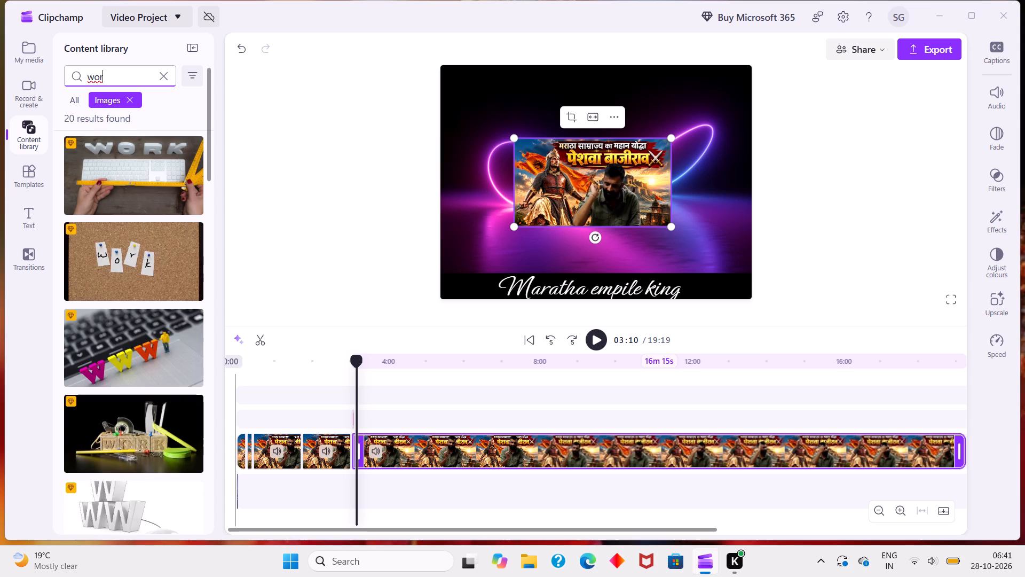
Clear the image search and search the content library images for "bettle" instead.
click(120, 73)
key(BackSpace)
key(BackSpace)
key(BackSpace)
key(BackSpace)
text(bettle)
key(Return)
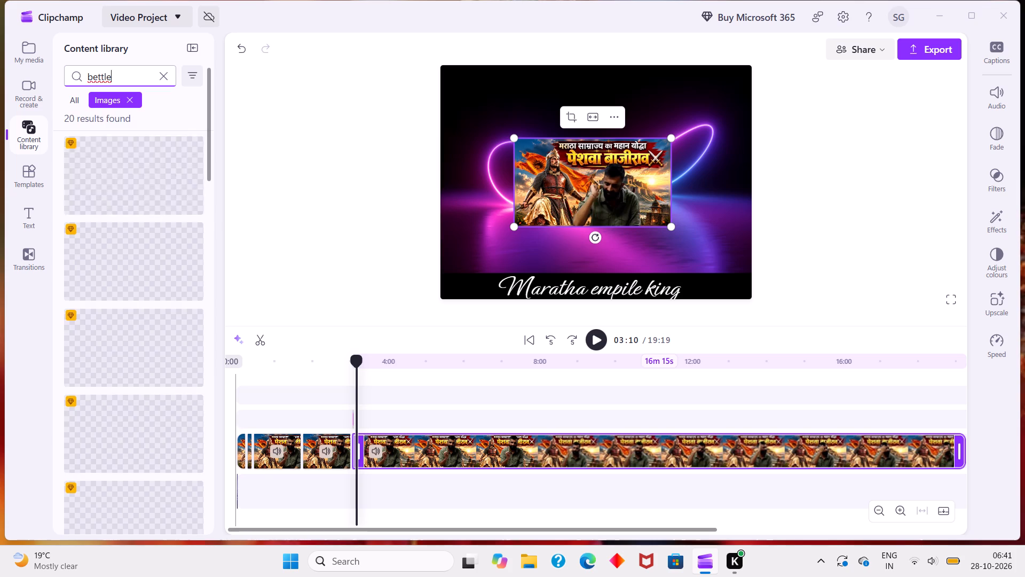
Trim the image search term back to "be".
key(BackSpace)
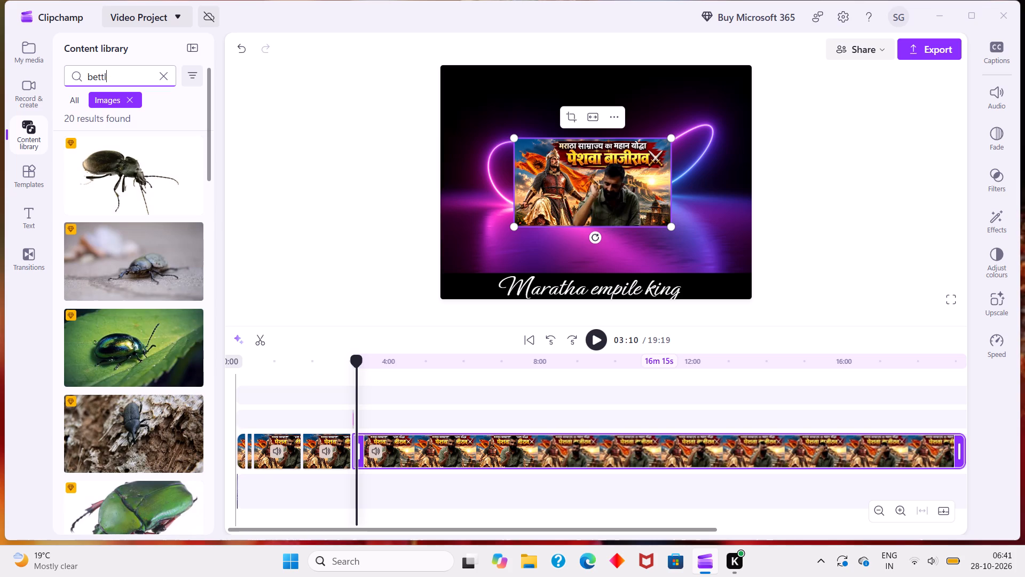
key(BackSpace)
key(BackSpace)
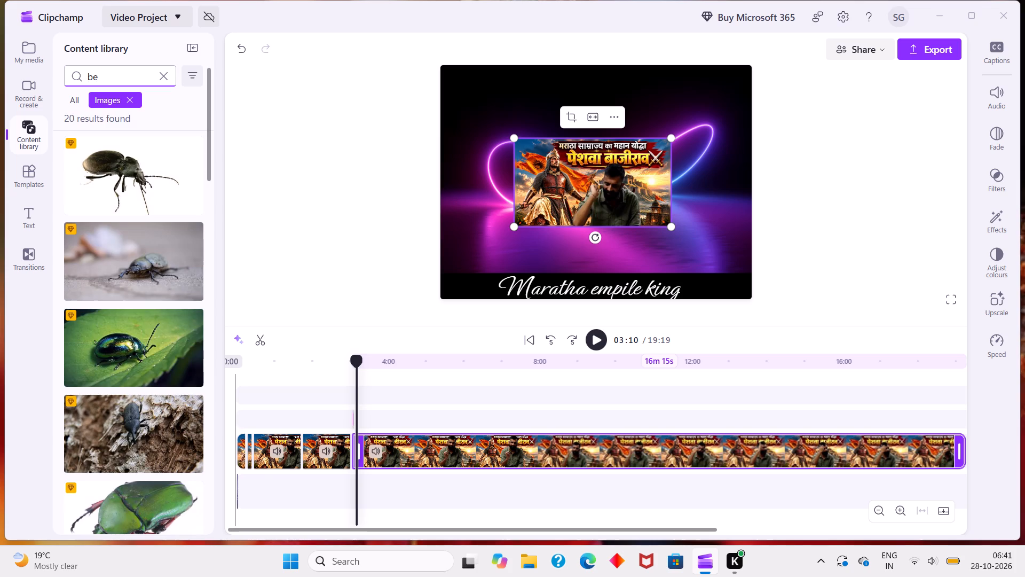
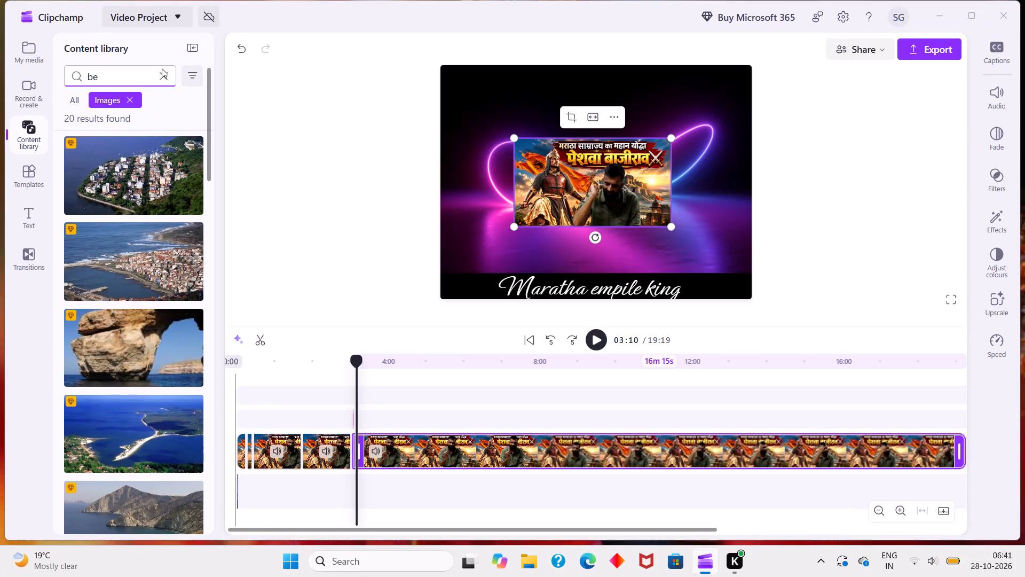
Clear the image search, run the trending search "Rock" instead, and look through the resulting content library images.
click(162, 72)
click(139, 75)
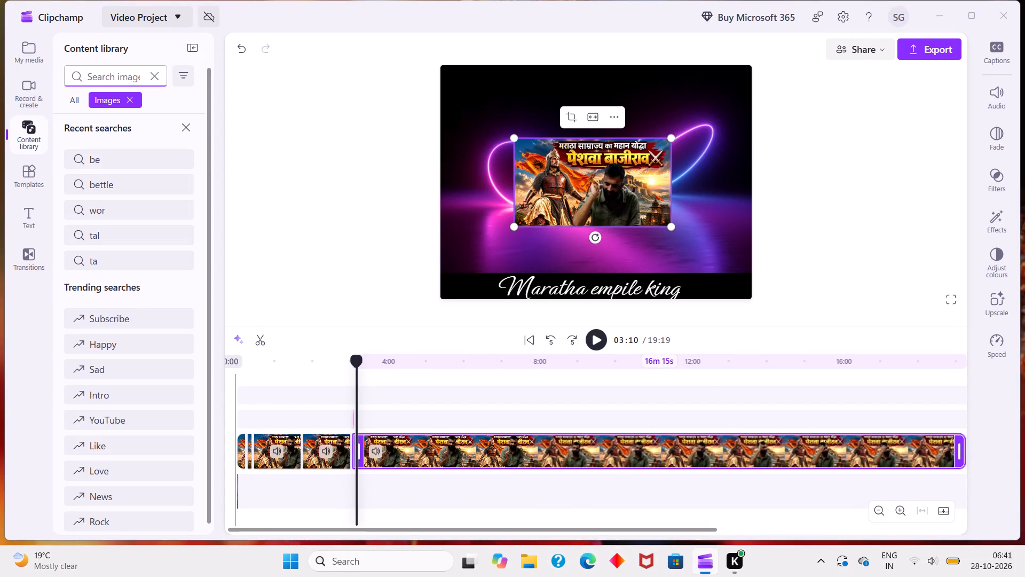
scroll(125, 406, down, 1)
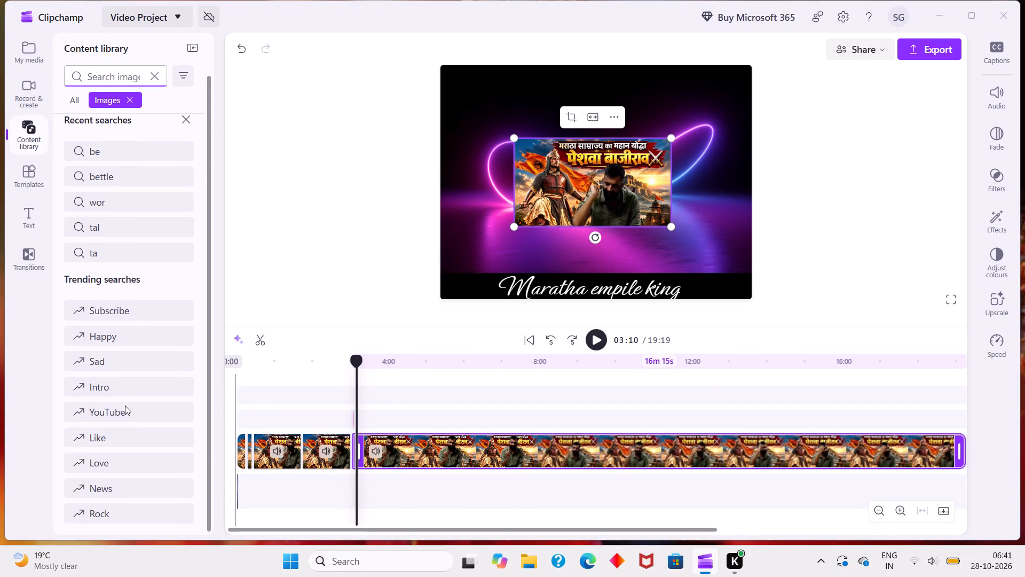
scroll(125, 406, down, 3)
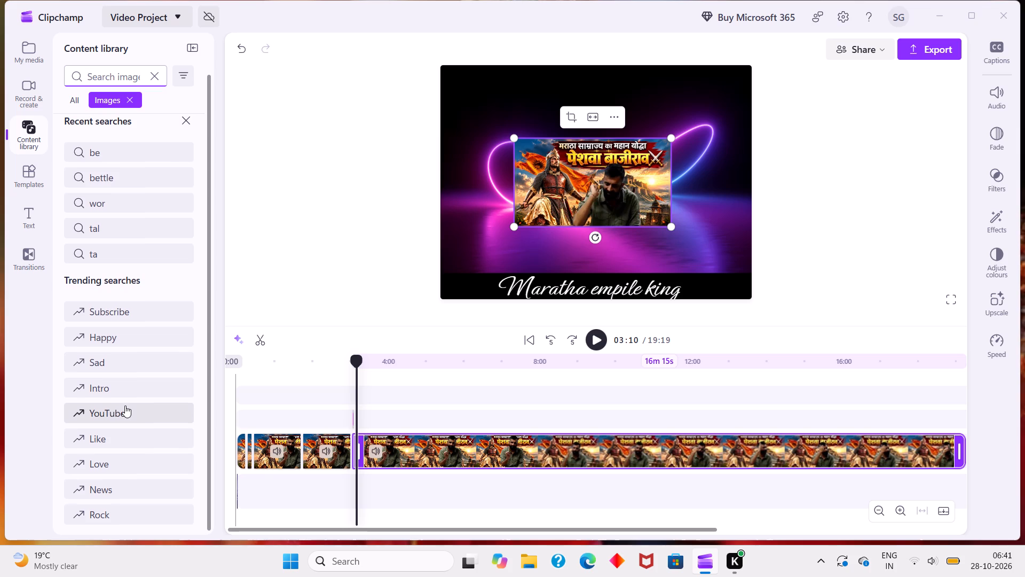
scroll(125, 406, down, 1)
click(103, 517)
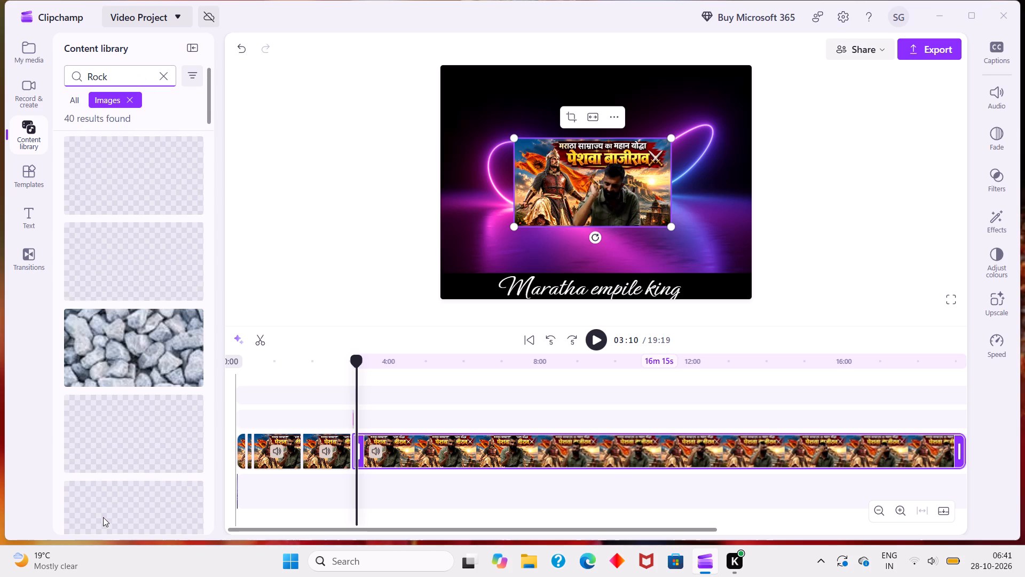
scroll(130, 399, down, 1)
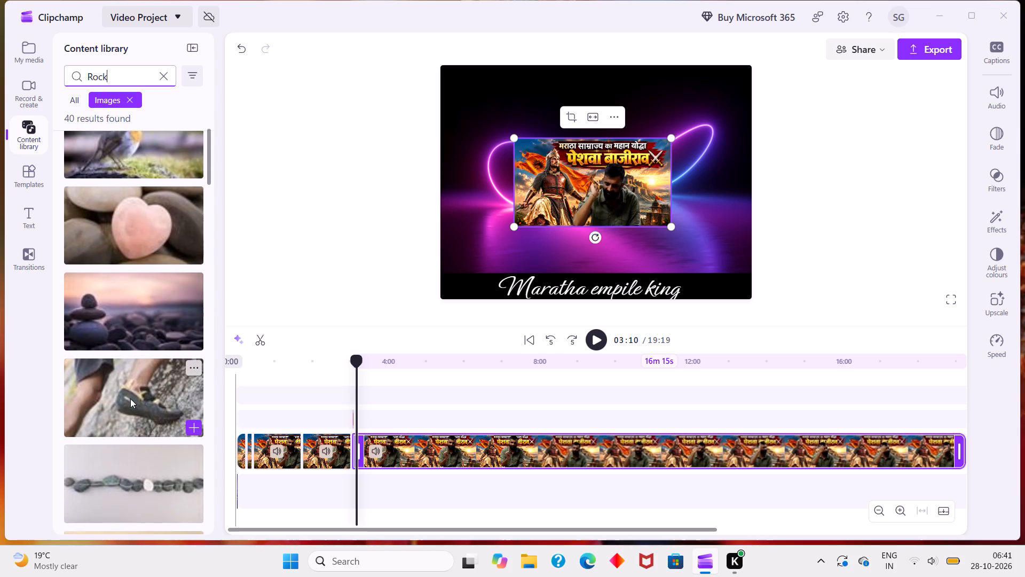
scroll(130, 399, down, 2)
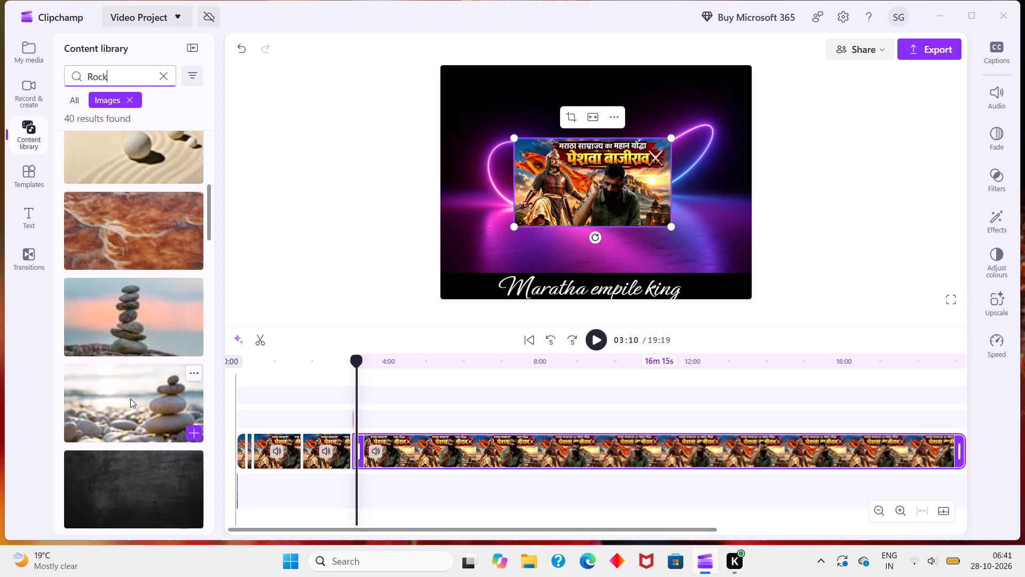
scroll(130, 399, down, 1)
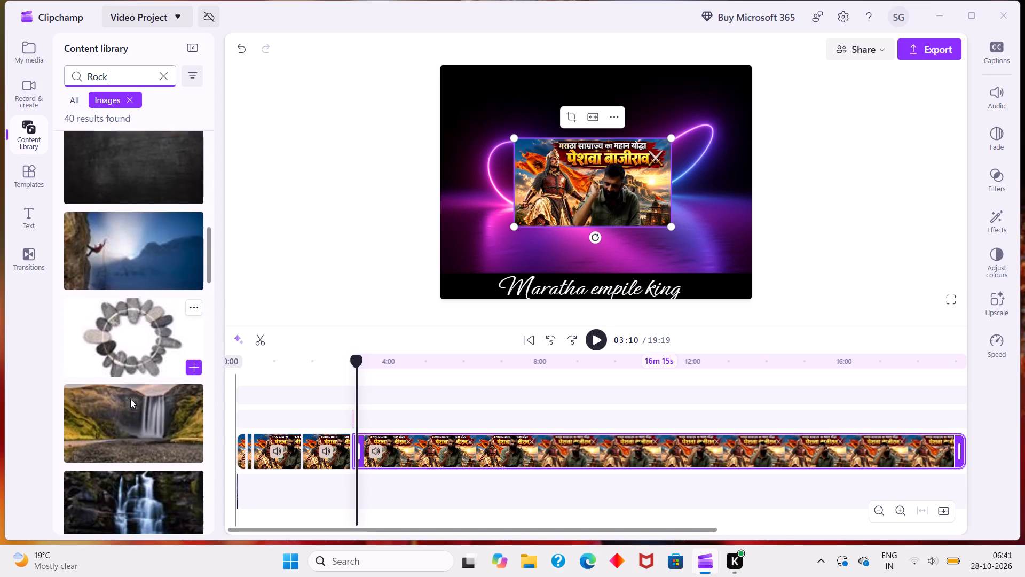
scroll(130, 399, down, 4)
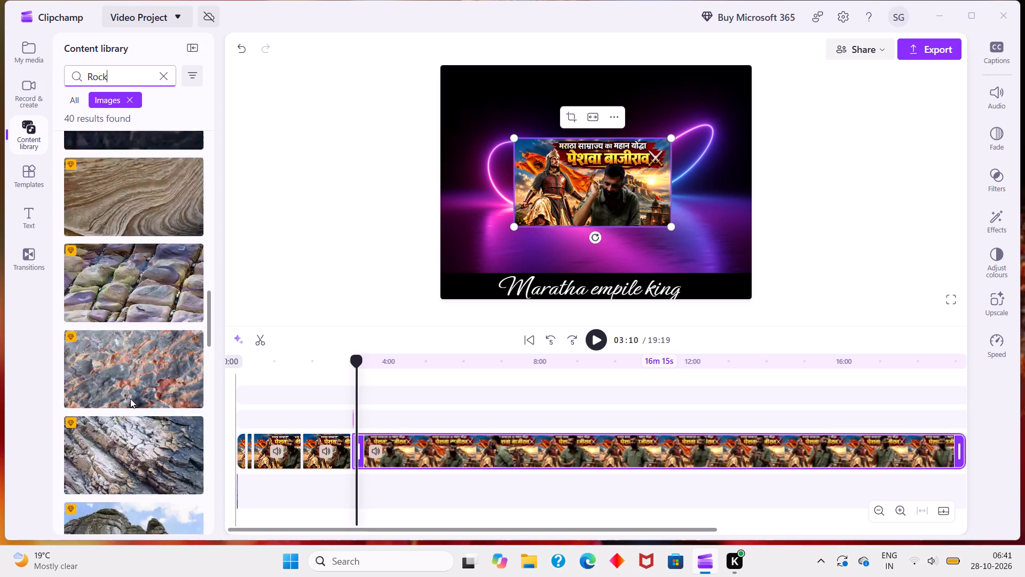
scroll(130, 399, up, 16)
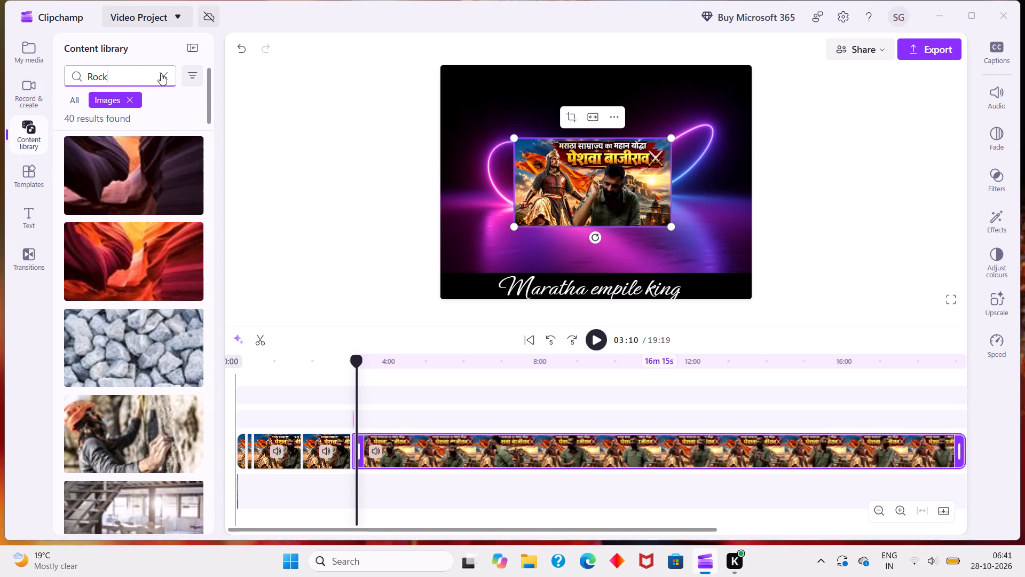
Clear the "Rock" search and search the content library images for "war".
click(161, 73)
click(133, 75)
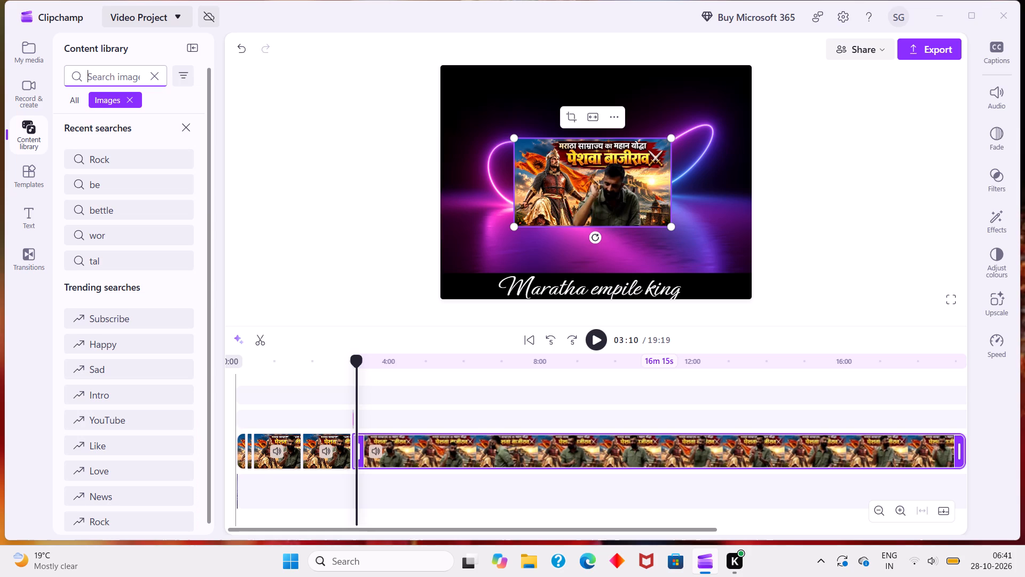
text(wor)
key(BackSpace)
key(BackSpace)
text(ar)
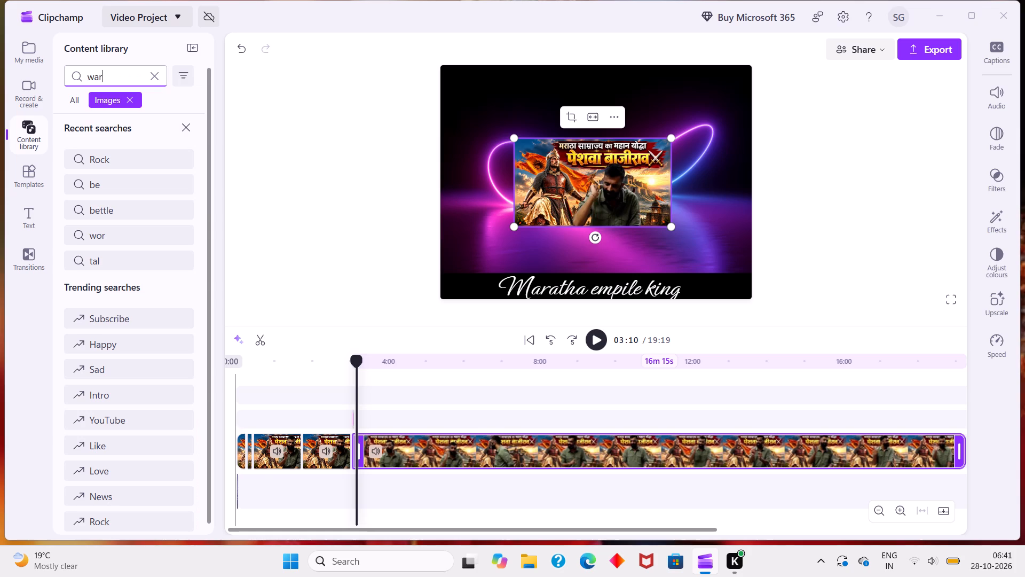
key(Return)
Replace the image search term with "yodha" and look through the resulting images for a warrior picture.
click(130, 75)
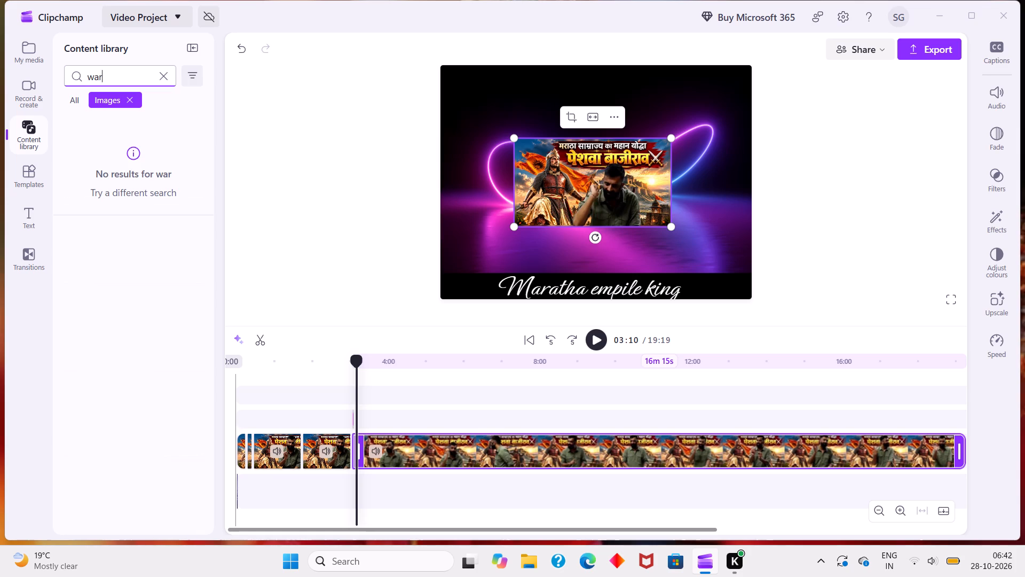
key(BackSpace)
key(BackSpace)
key(BackSpace)
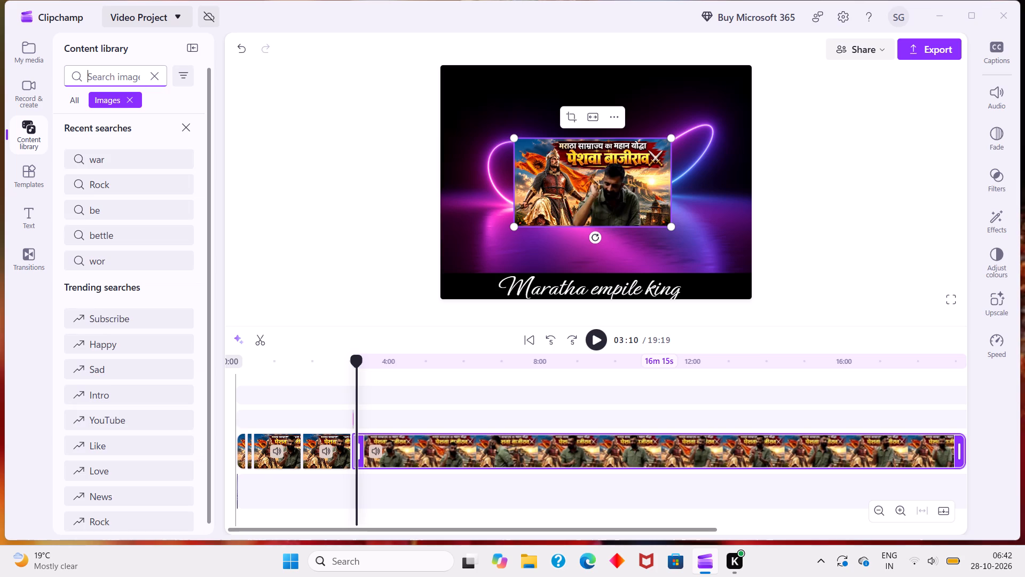
text(yodha)
key(Return)
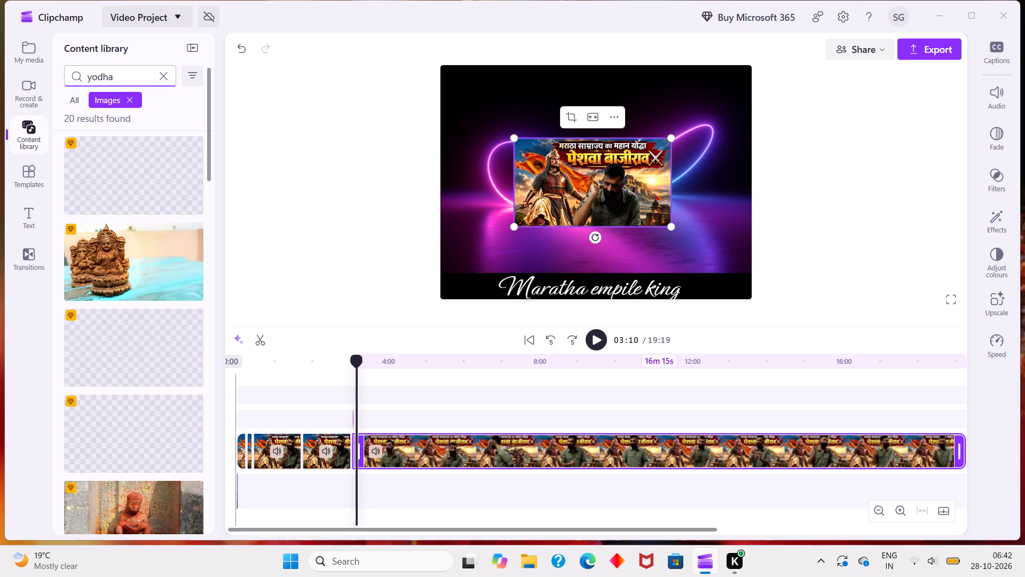
scroll(102, 379, down, 2)
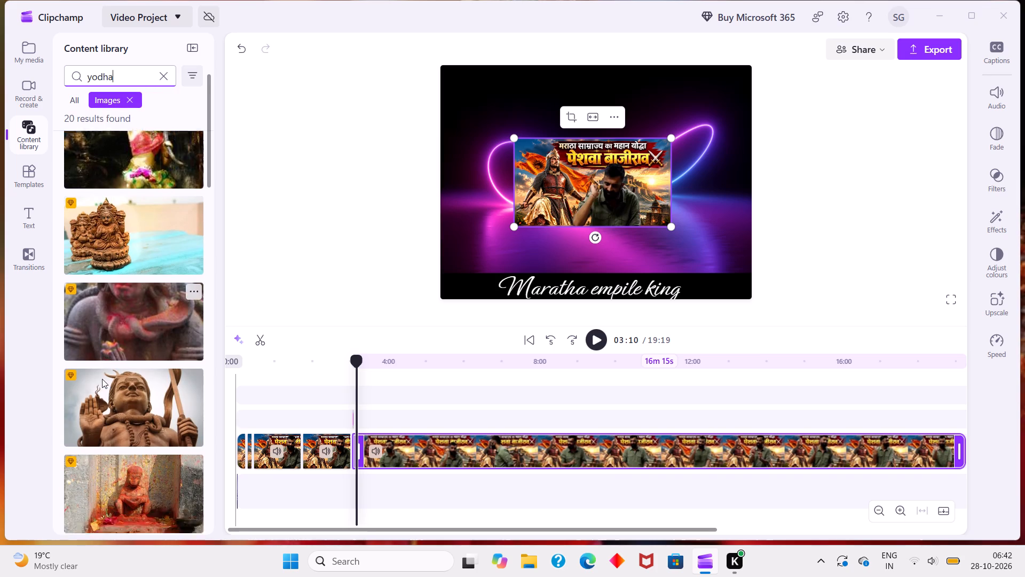
scroll(102, 379, down, 6)
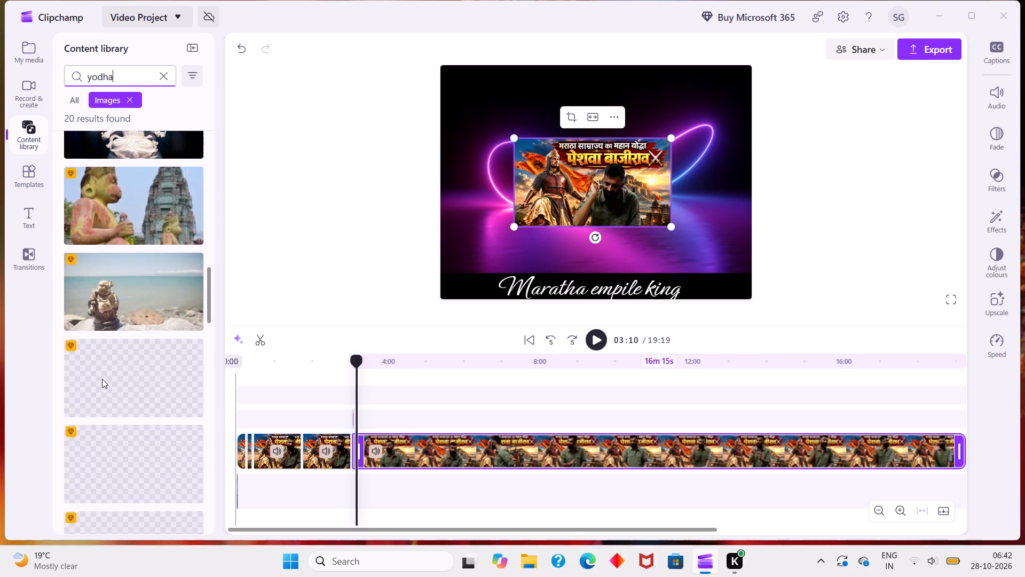
scroll(102, 379, down, 3)
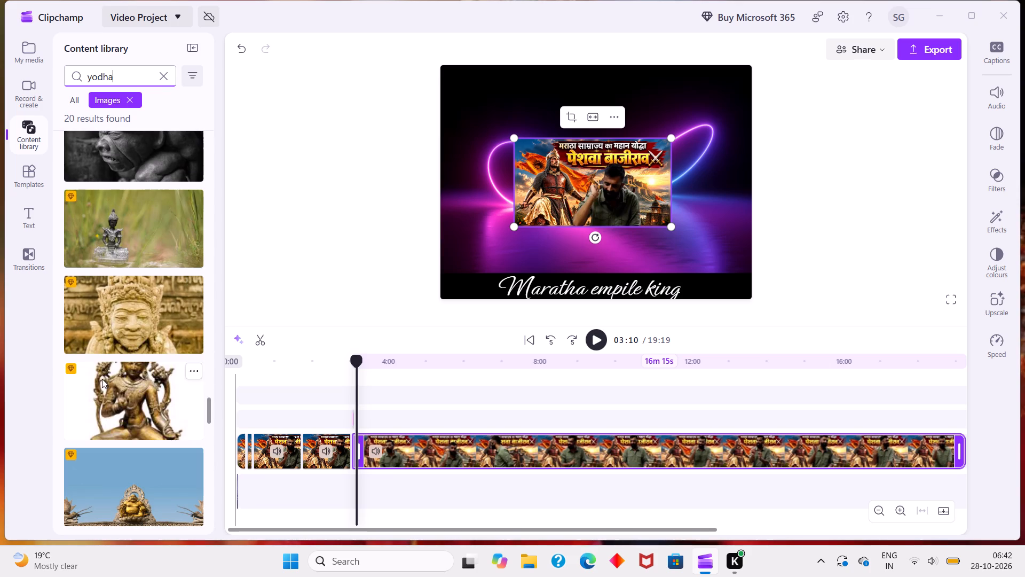
scroll(102, 379, up, 13)
scroll(102, 379, up, 10)
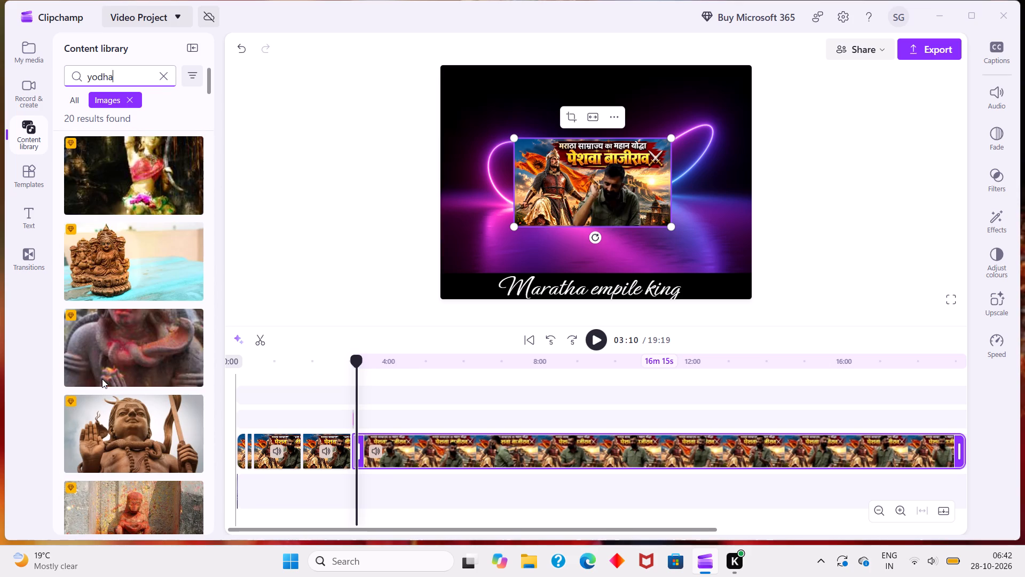
Start a media import, look through the pictures in the computer's Gallery for a suitable image, and close the file dialog.
click(29, 180)
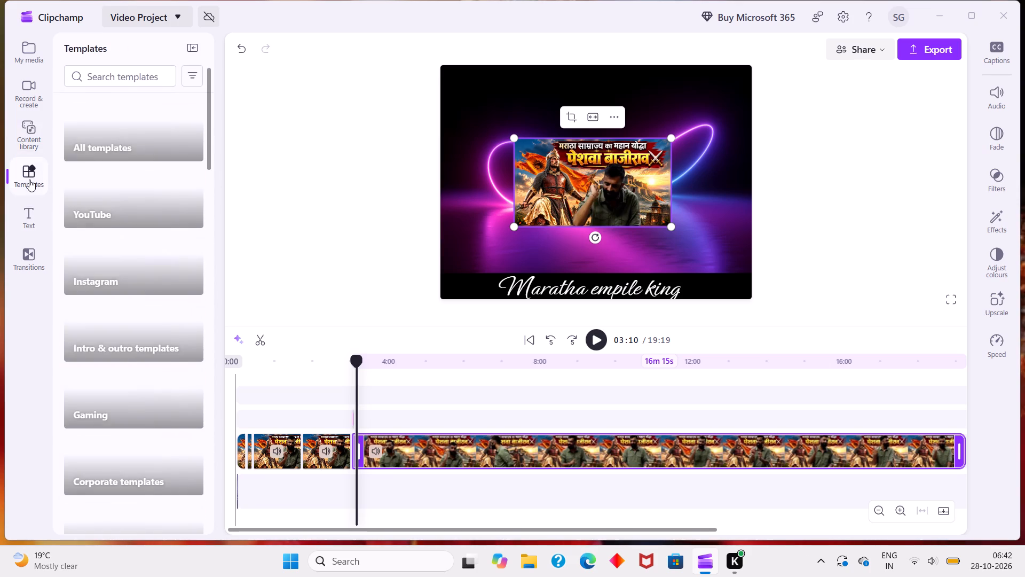
click(38, 54)
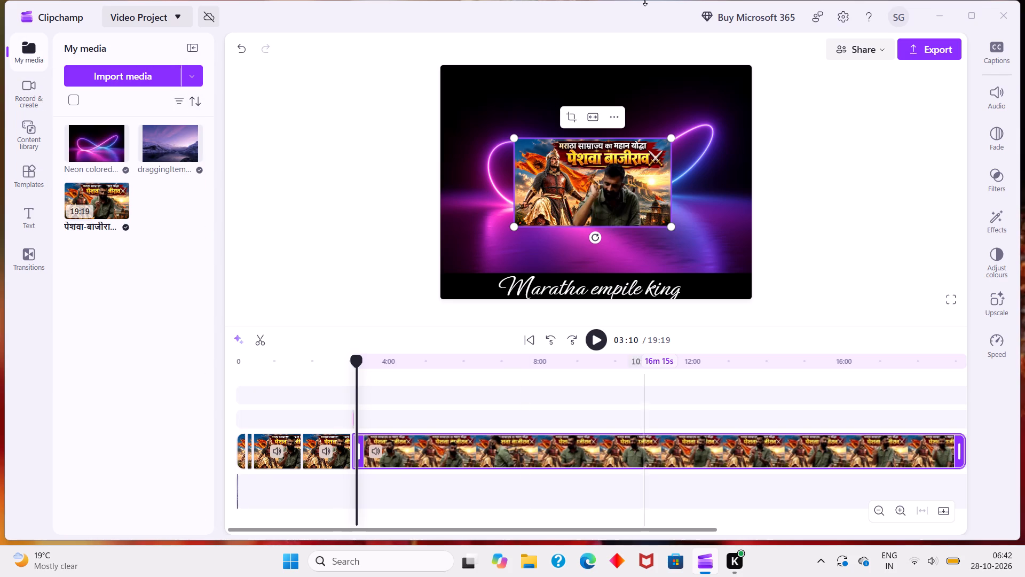
click(138, 83)
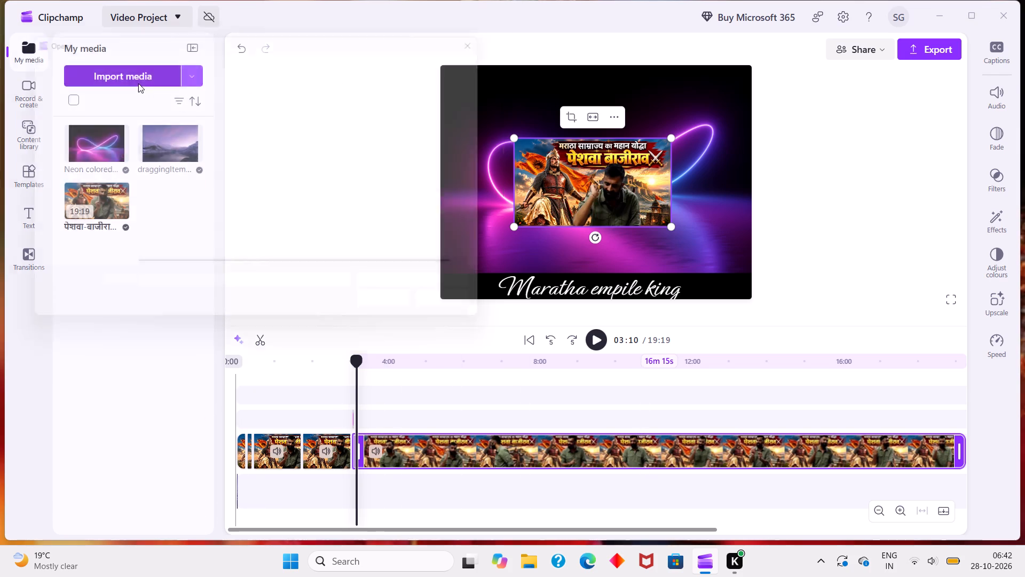
scroll(69, 159, up, 6)
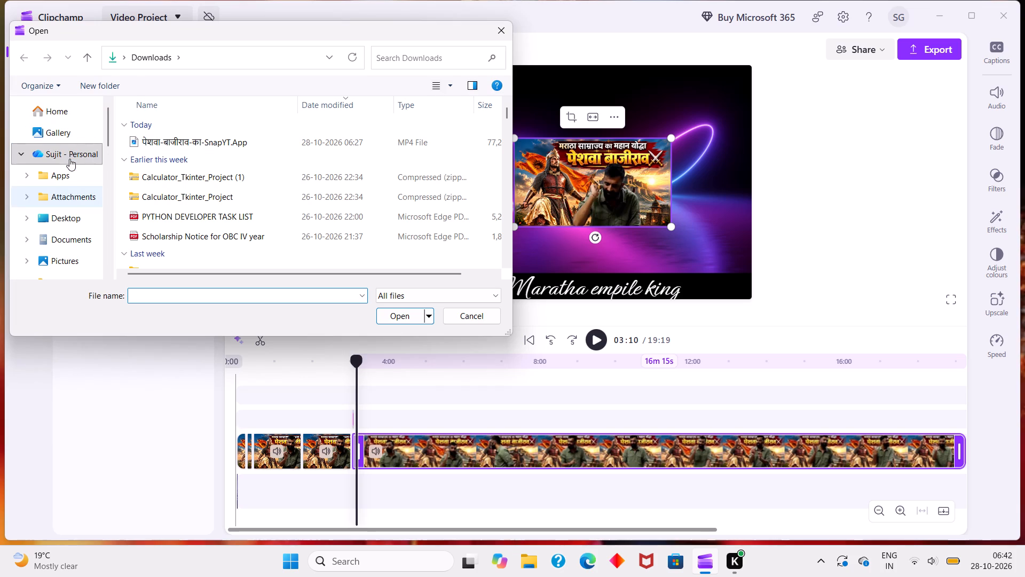
click(62, 138)
click(62, 138)
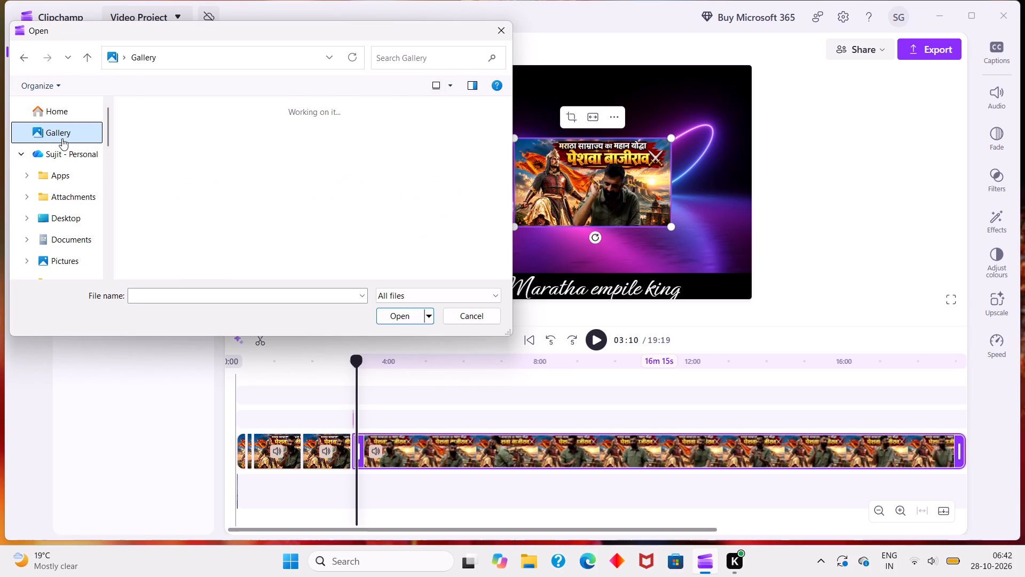
scroll(196, 208, down, 10)
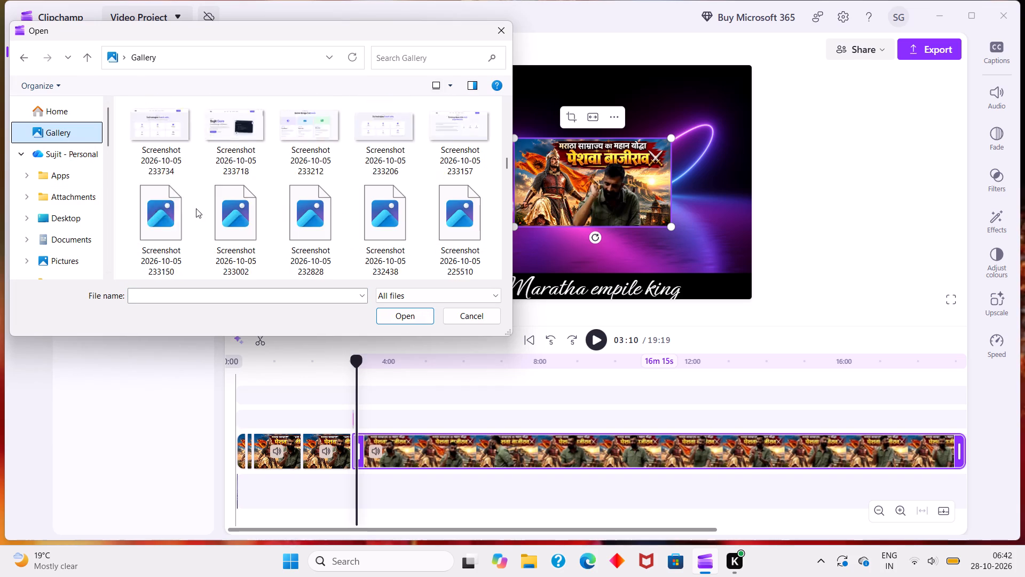
scroll(196, 208, down, 20)
scroll(196, 208, down, 2)
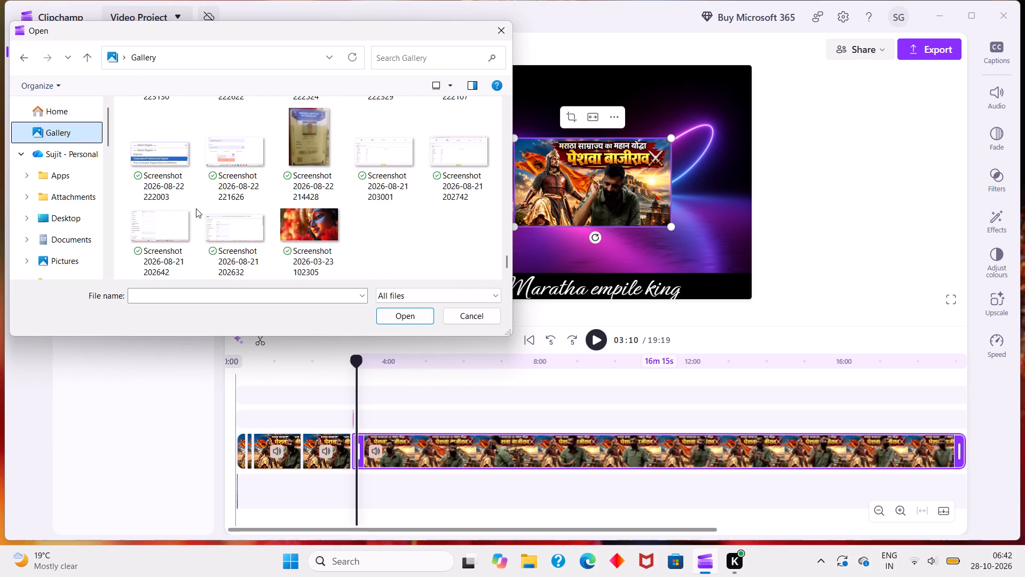
scroll(196, 208, up, 5)
right_click(196, 208)
scroll(196, 208, up, 1)
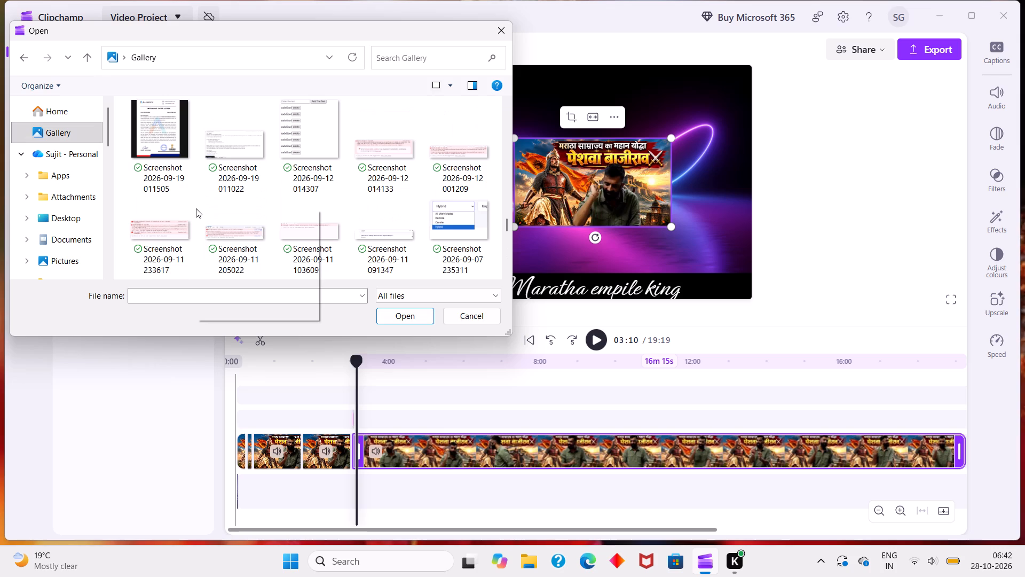
scroll(196, 208, up, 1)
click(499, 34)
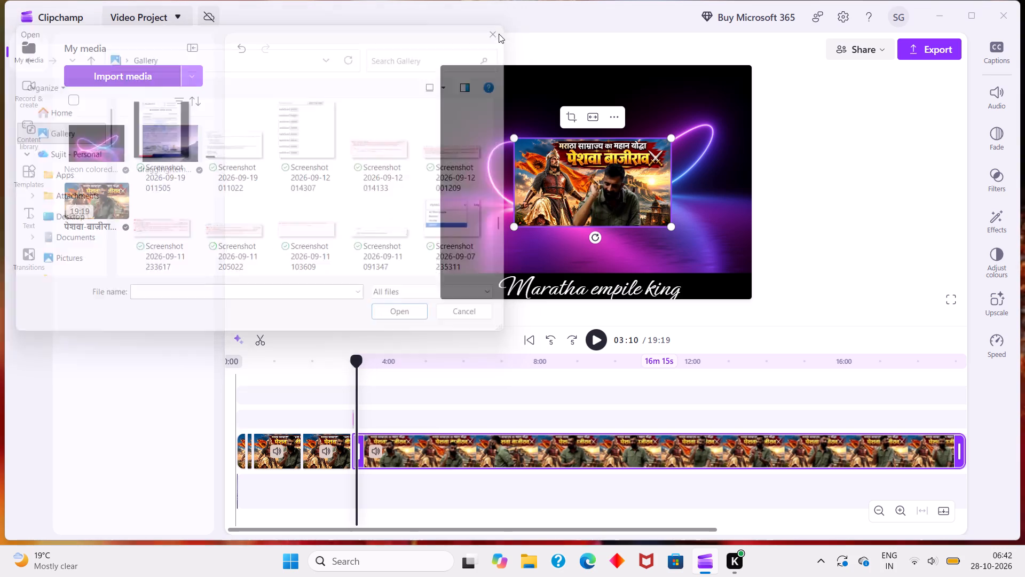
Use the Windows search to look up "worror" and bring up web results in Microsoft Edge.
click(349, 561)
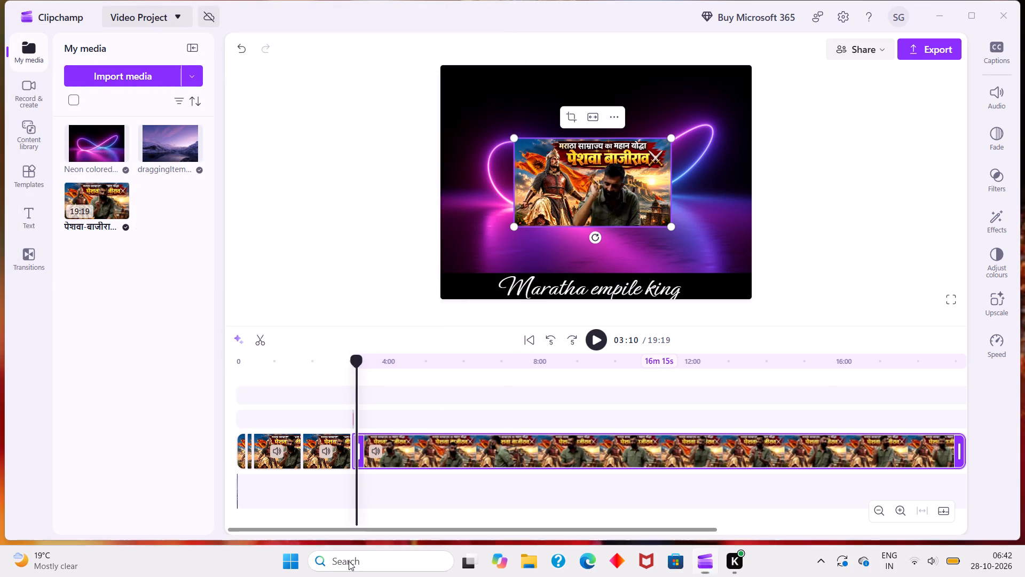
text(worr)
text(or)
key(Return)
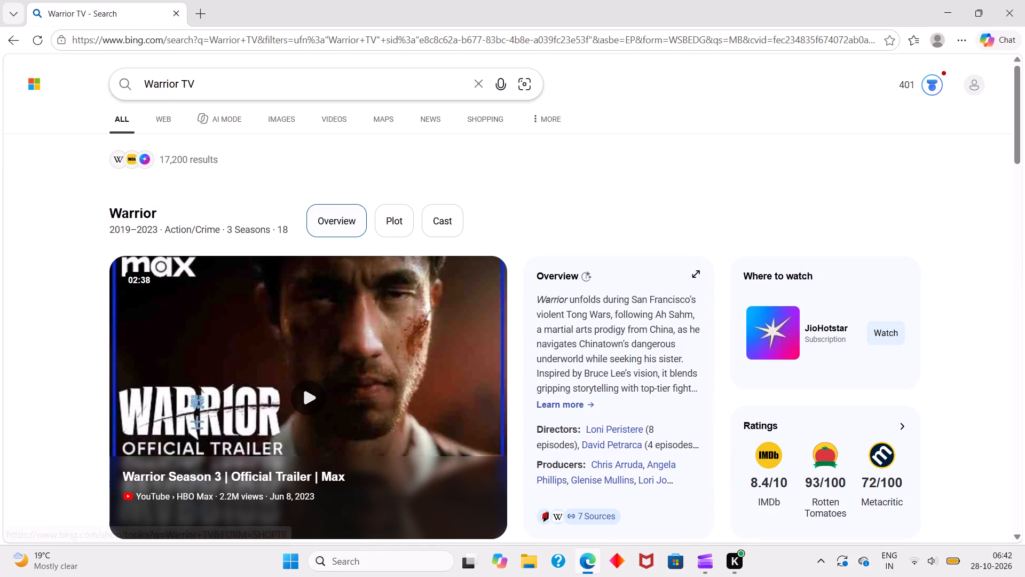
Clear the Bing search term and search the web for "wors" instead.
click(428, 84)
key(BackSpace)
key(BackSpace)
key(BackSpace)
key(BackSpace)
key(BackSpace)
key(BackSpace)
key(BackSpace)
key(BackSpace)
key(BackSpace)
key(BackSpace)
key(BackSpace)
key(BackSpace)
key(BackSpace)
key(BackSpace)
key(BackSpace)
key(BackSpace)
key(BackSpace)
key(BackSpace)
key(BackSpace)
key(BackSpace)
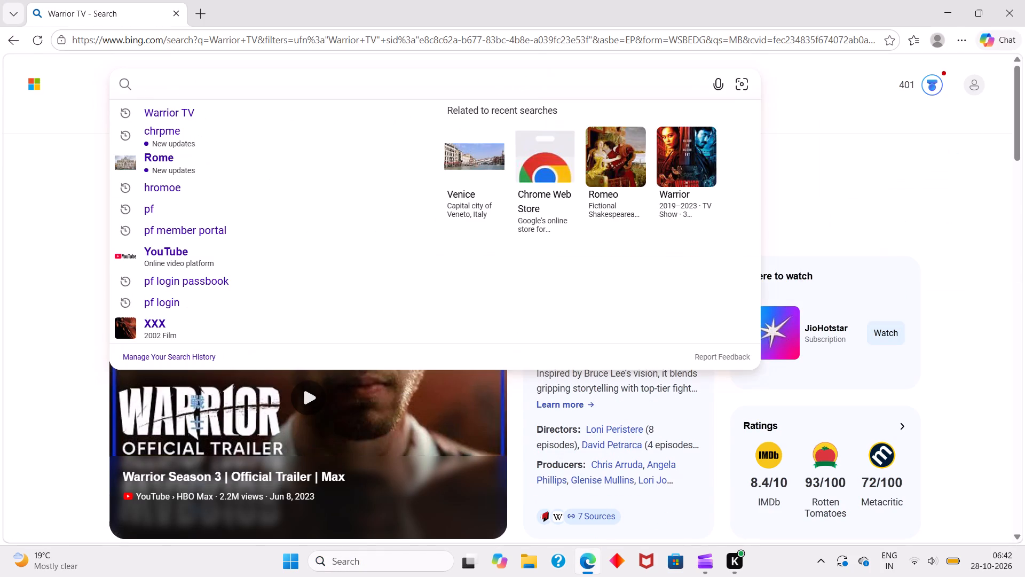
text(wor)
key(s)
key(Return)
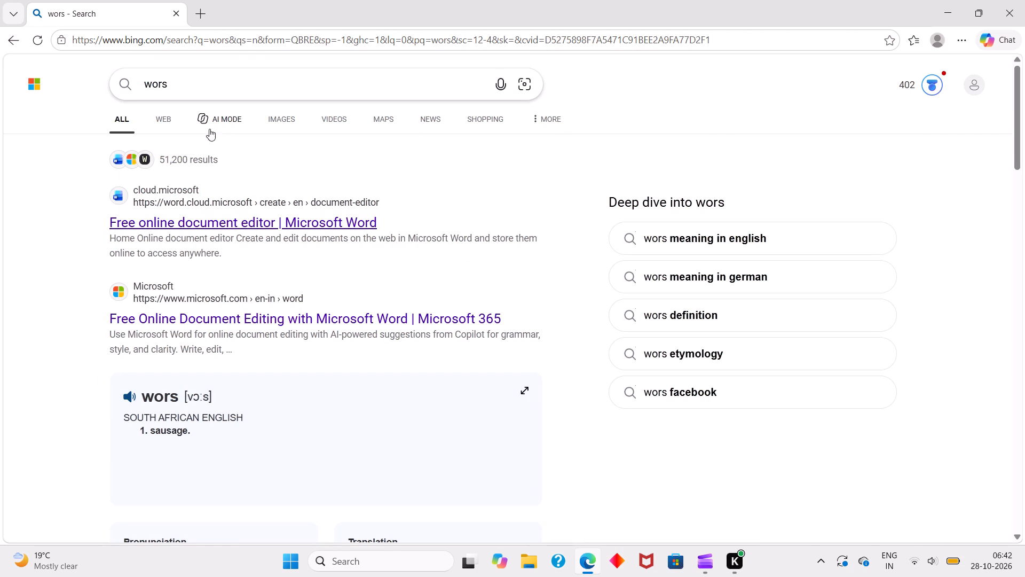
Replace the Bing search term with "Baji rao pashwa printing" and run the search.
click(222, 87)
key(BackSpace)
key(BackSpace)
key(BackSpace)
key(BackSpace)
key(BackSpace)
key(BackSpace)
key(BackSpace)
key(BackSpace)
key(BackSpace)
key(BackSpace)
key(BackSpace)
key(BackSpace)
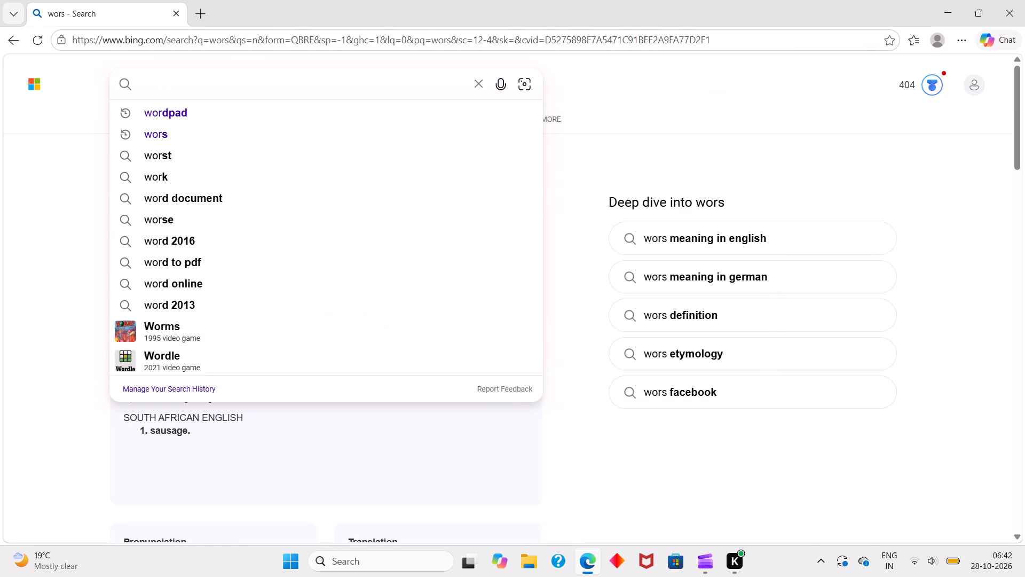
text(Ba)
key(j)
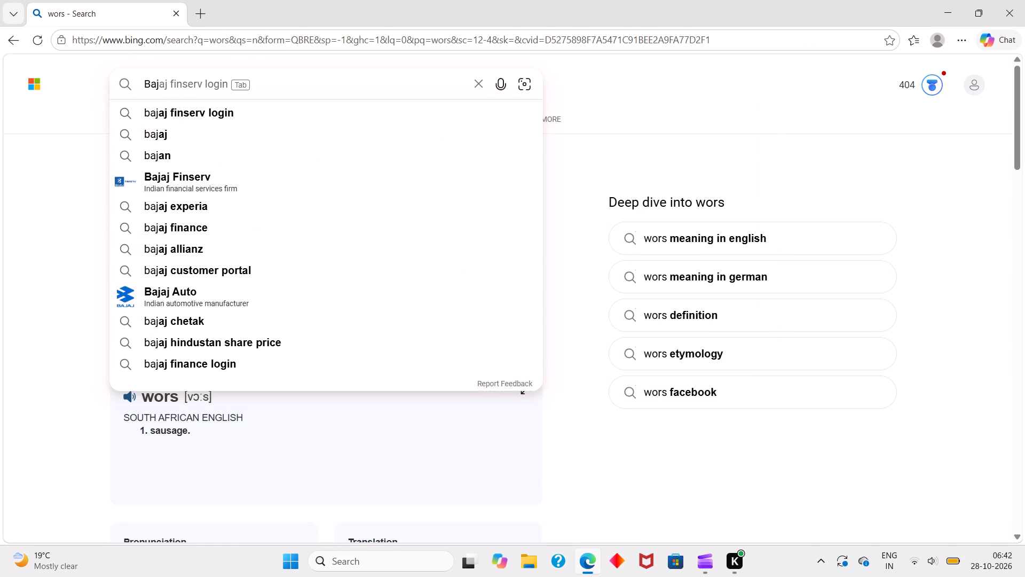
key(i)
key(space)
text(rao)
key(BackSpace)
text(o)
key(space)
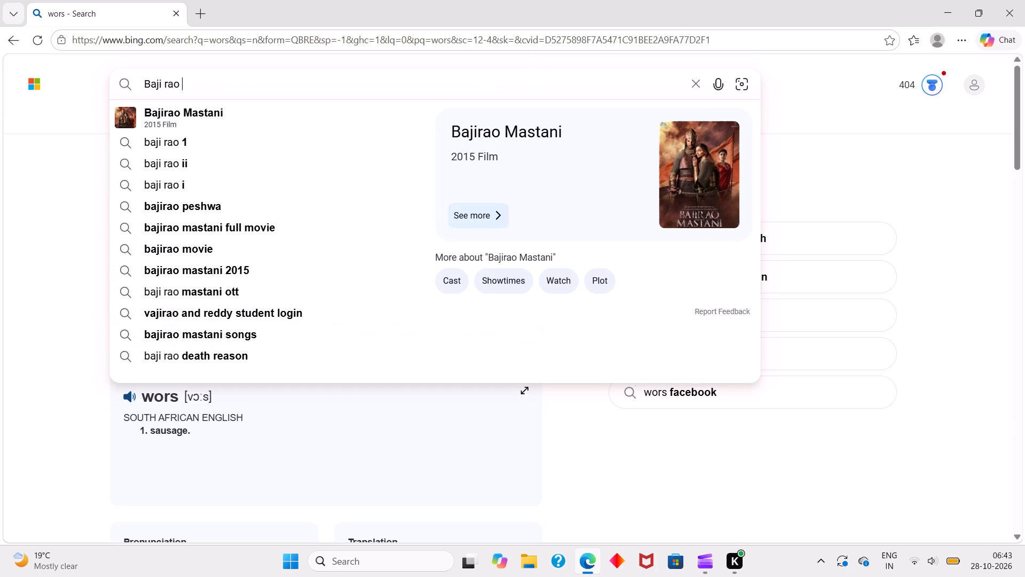
text(pa)
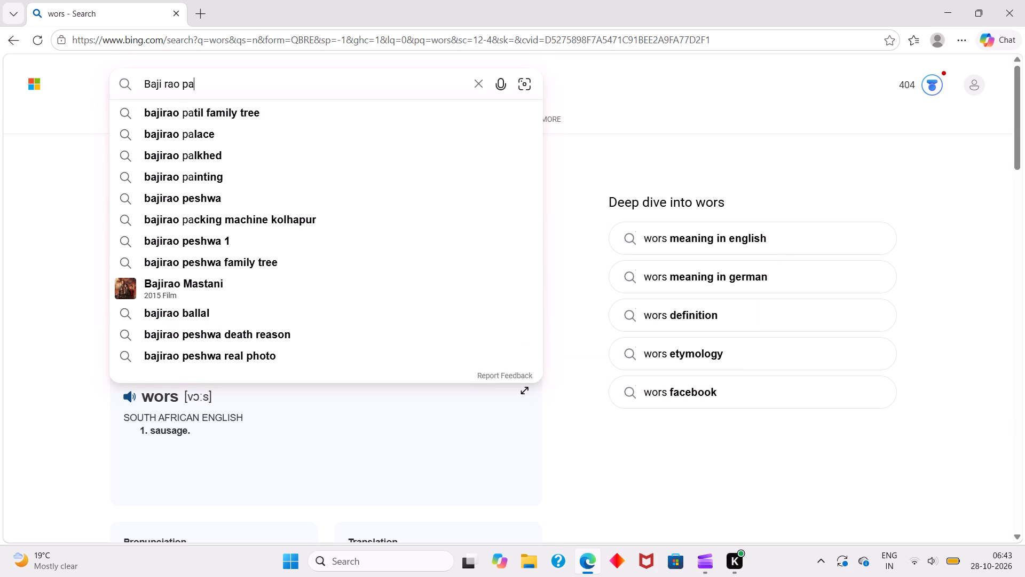
key(r)
key(a)
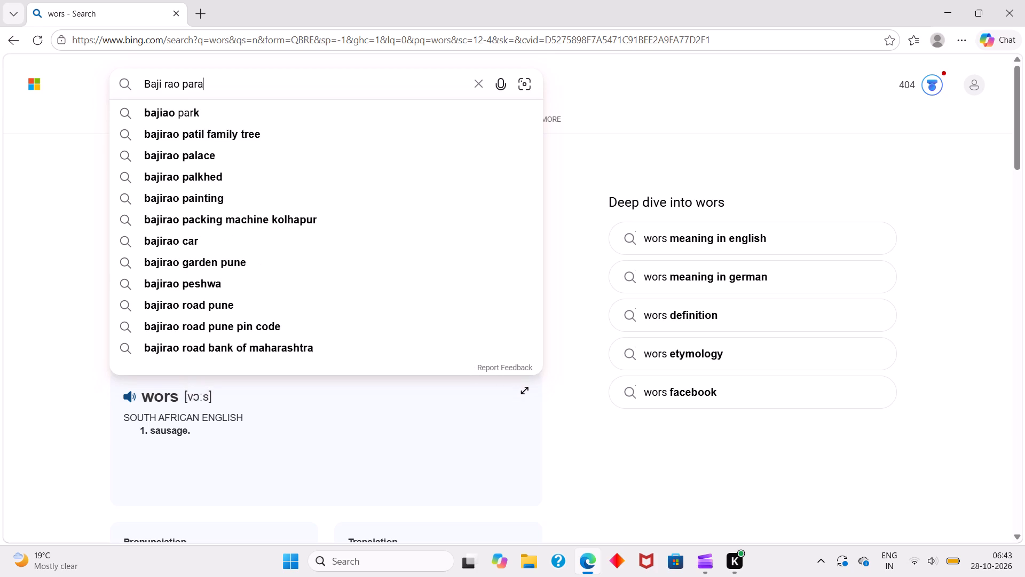
text(va)
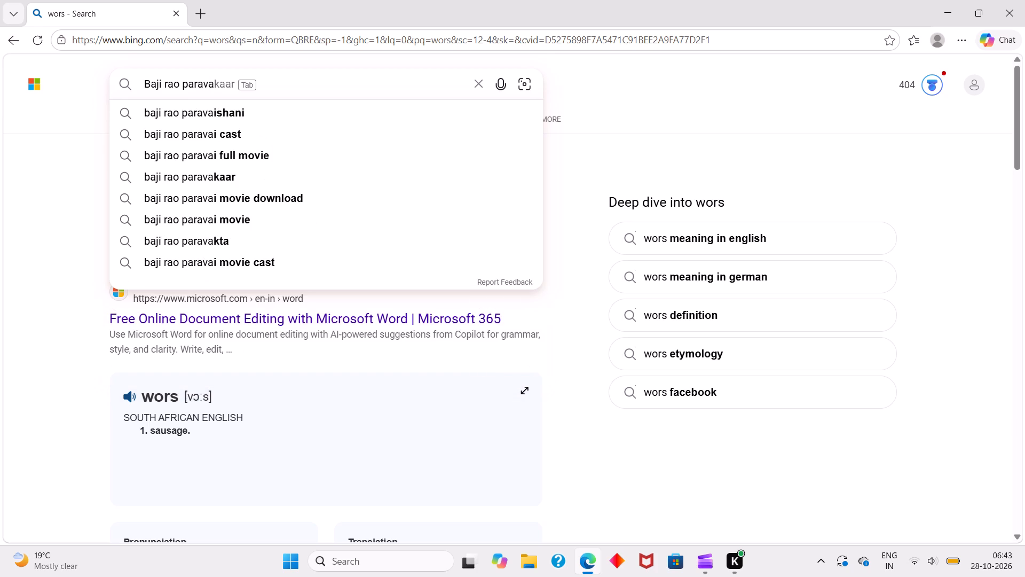
key(space)
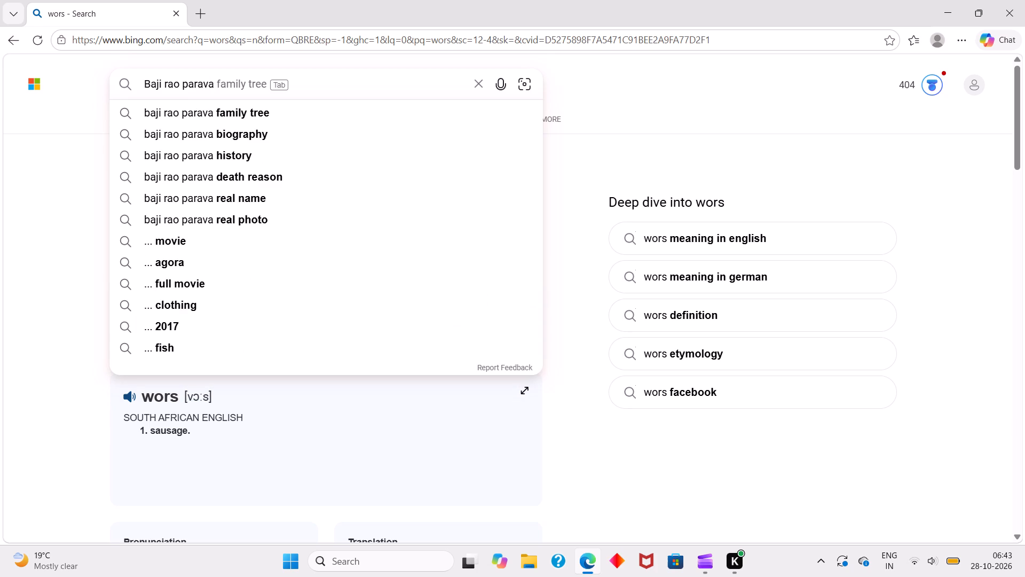
key(BackSpace)
key(BackSpace)
key(BackSpace)
key(BackSpace)
key(BackSpace)
key(s)
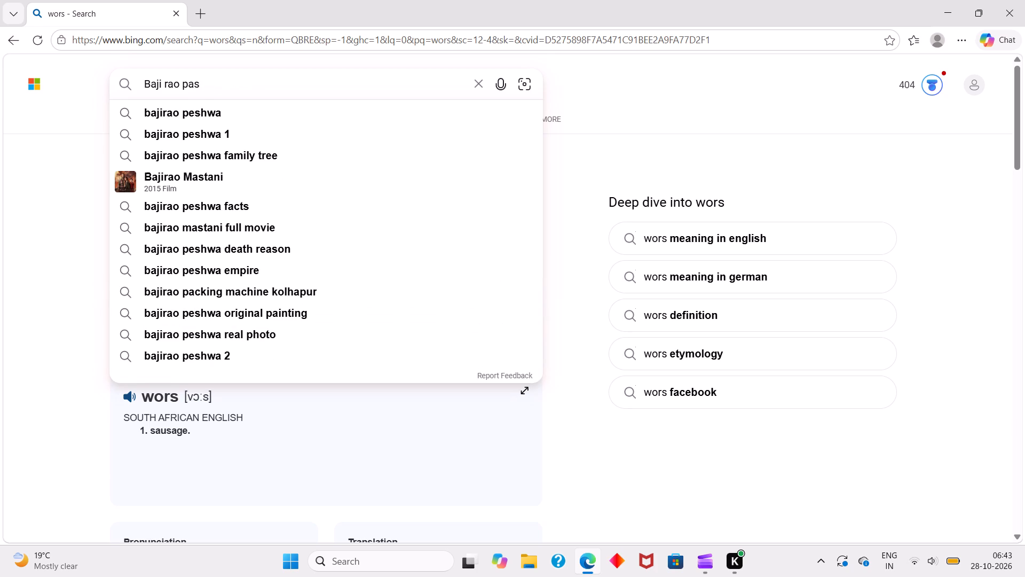
text(hwa)
key(space)
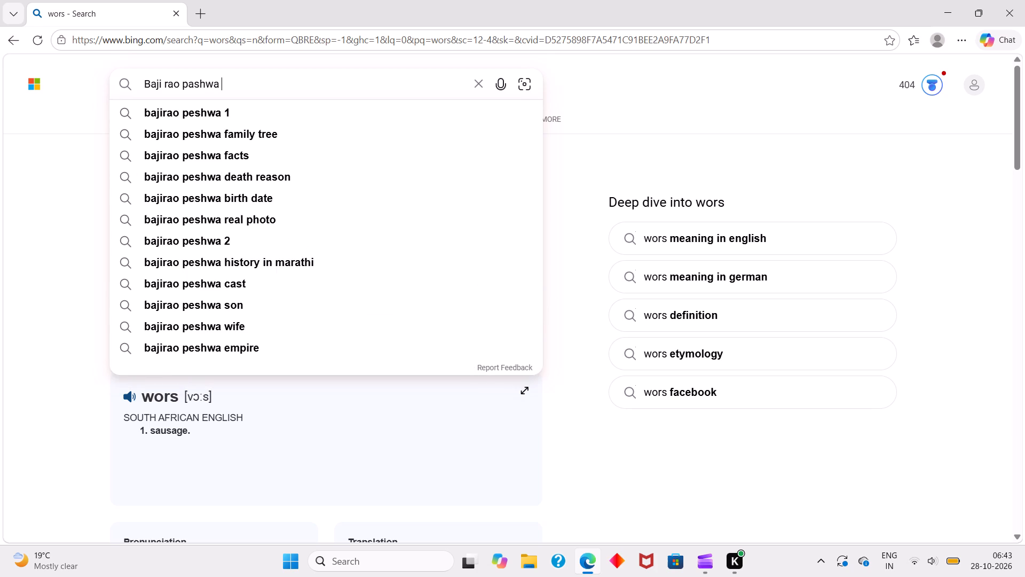
text(printin)
key(g)
key(Return)
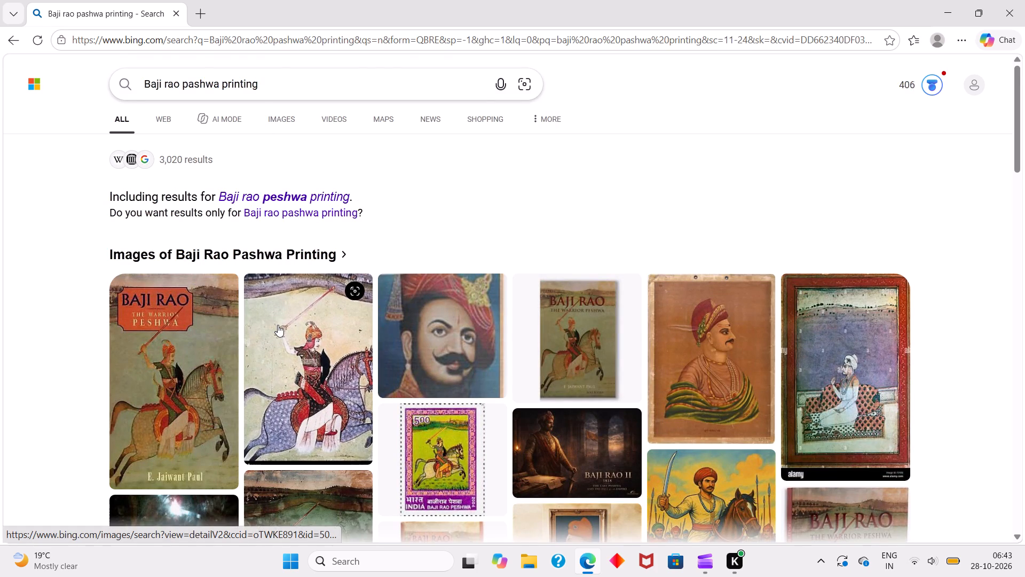
Open the full set of image results and look through them for a suitable picture of Bajirao or a warrior.
scroll(278, 325, down, 3)
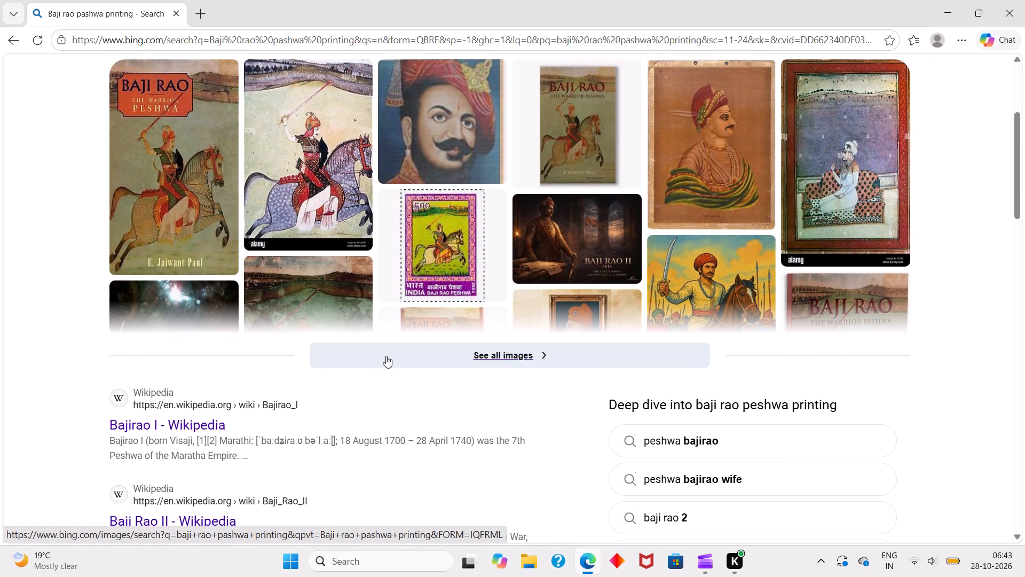
click(385, 355)
scroll(385, 355, down, 1)
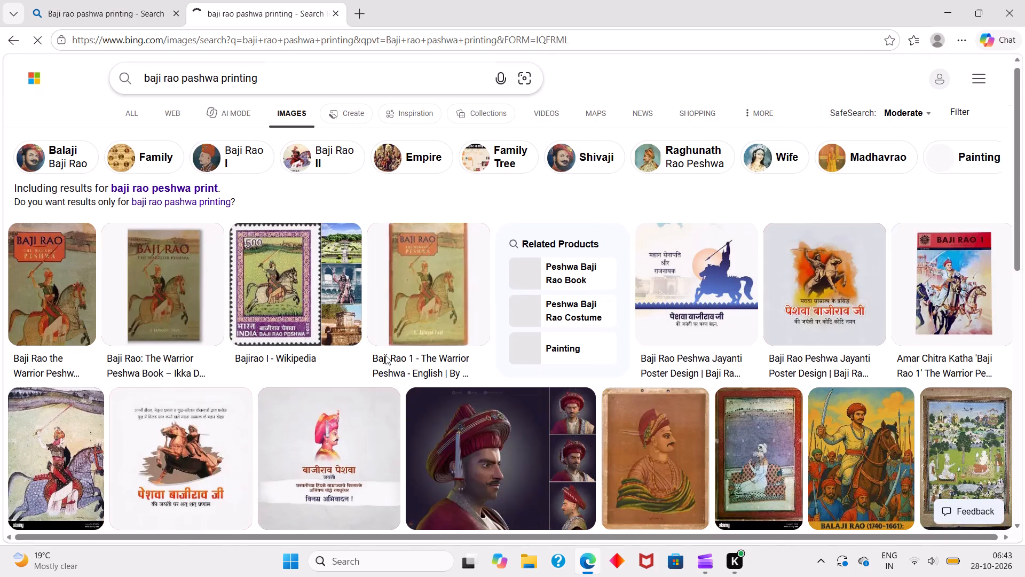
scroll(385, 355, down, 1)
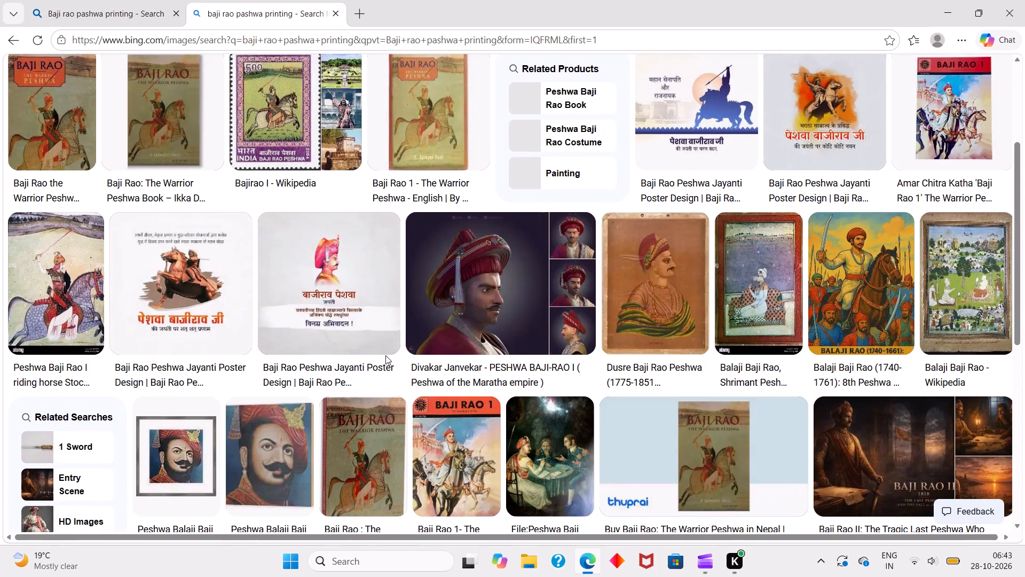
scroll(385, 355, down, 1)
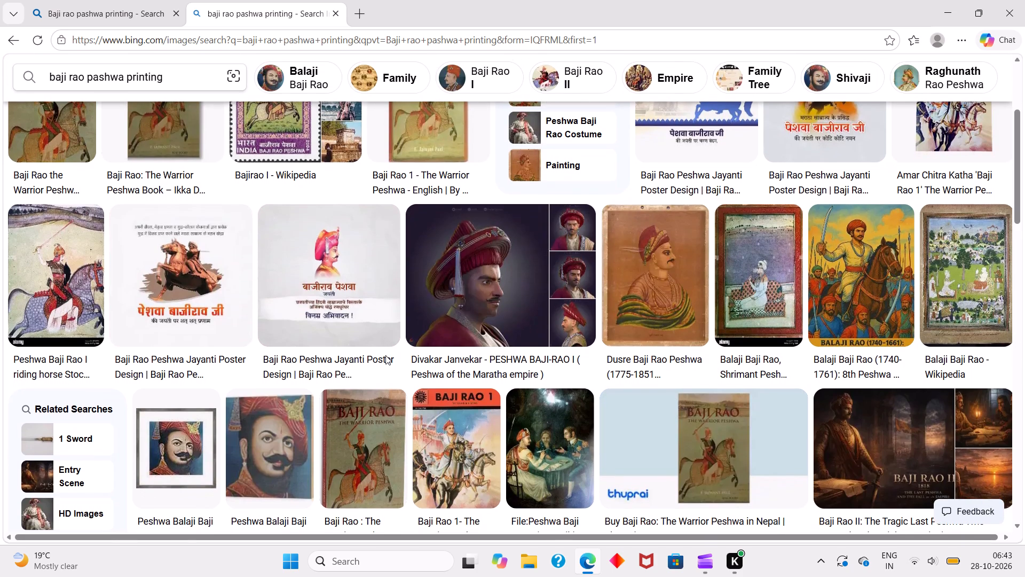
scroll(385, 355, down, 1)
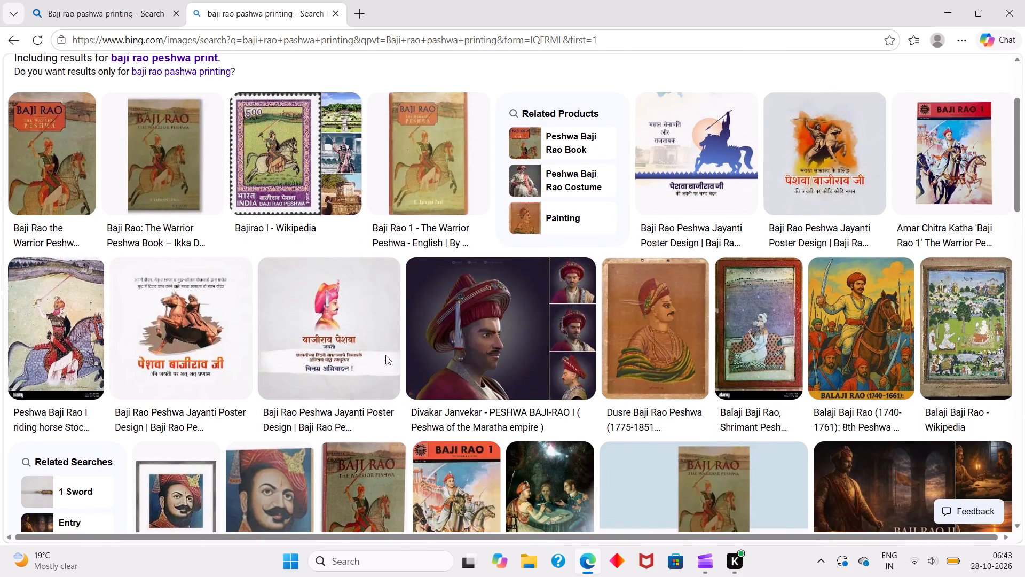
scroll(385, 355, down, 2)
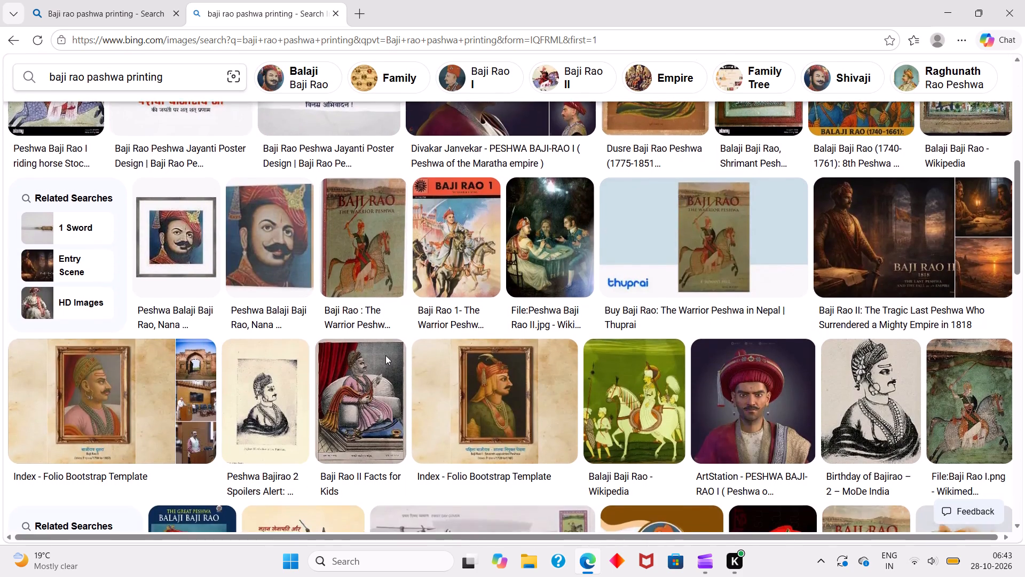
scroll(385, 355, down, 2)
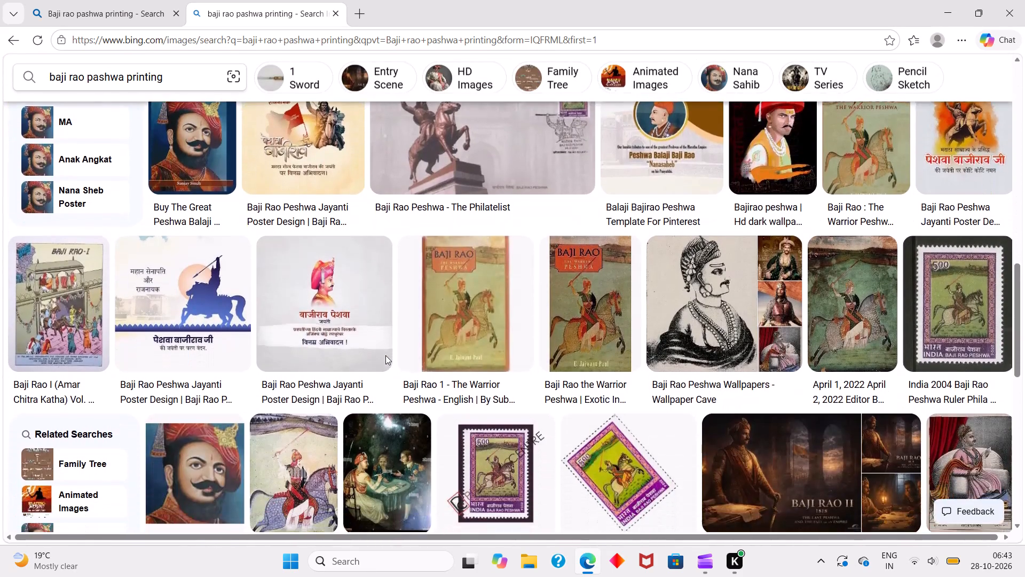
scroll(385, 355, down, 2)
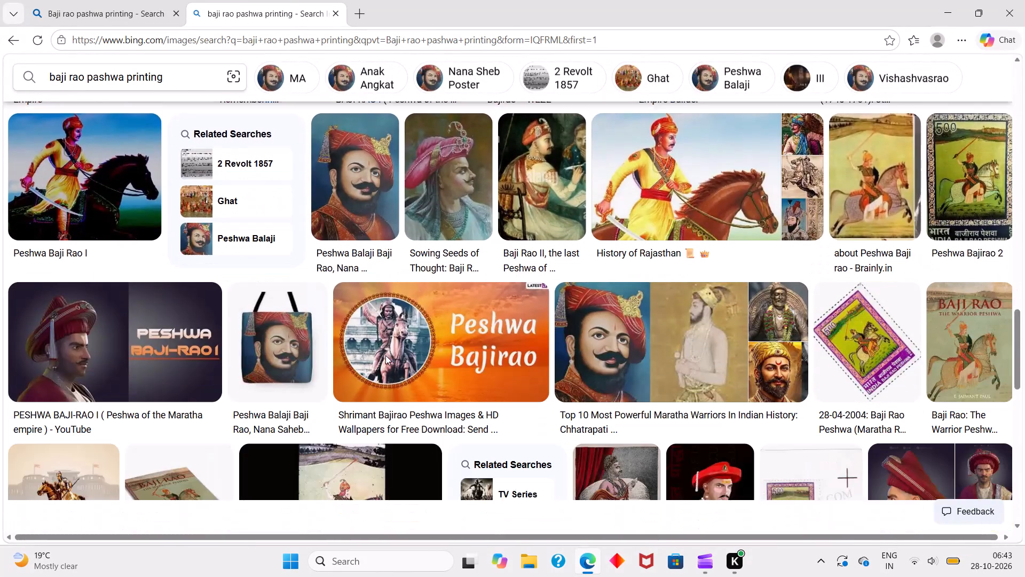
scroll(385, 355, down, 3)
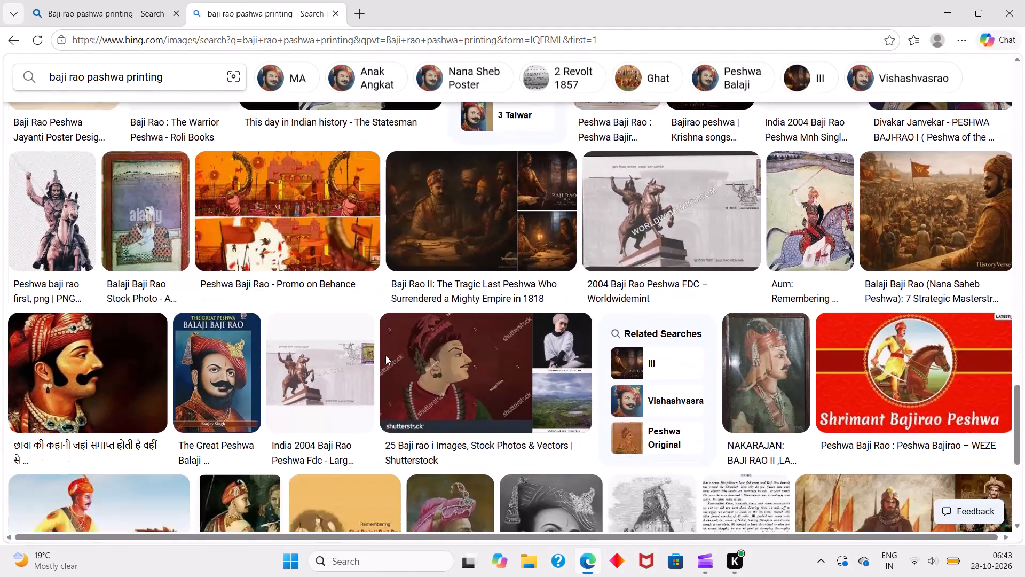
scroll(385, 355, down, 2)
scroll(385, 355, up, 7)
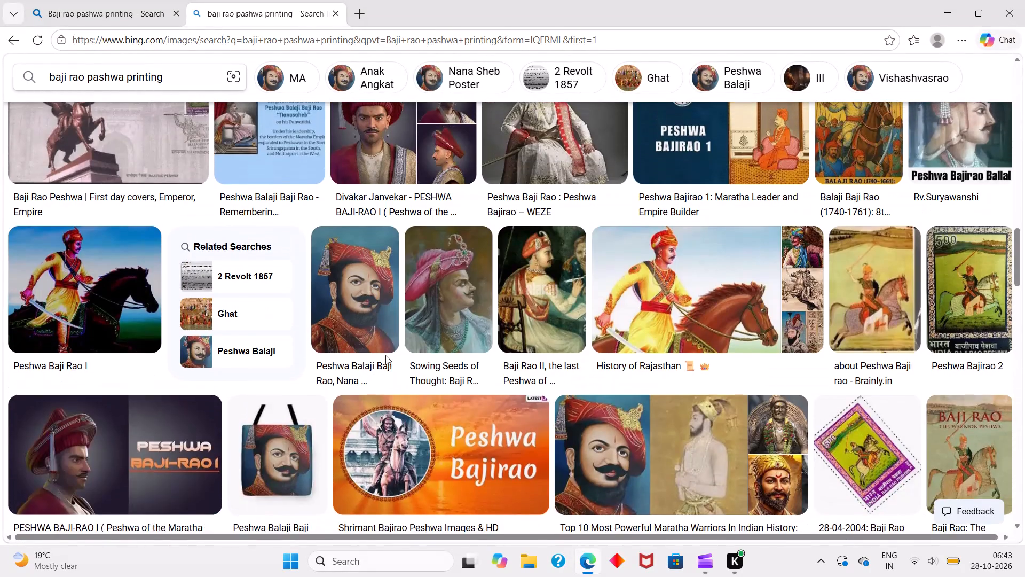
scroll(385, 355, up, 5)
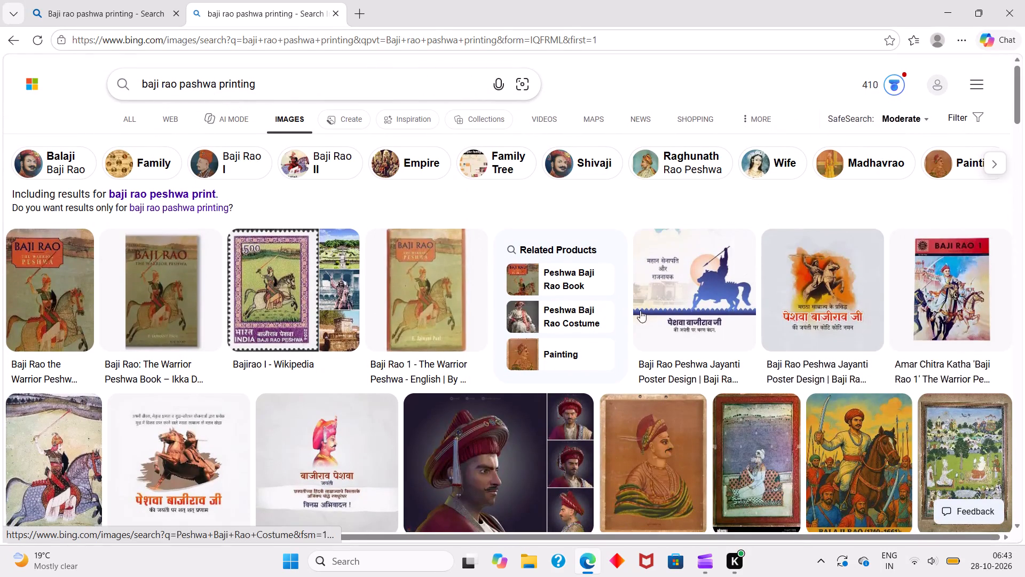
scroll(699, 365, down, 1)
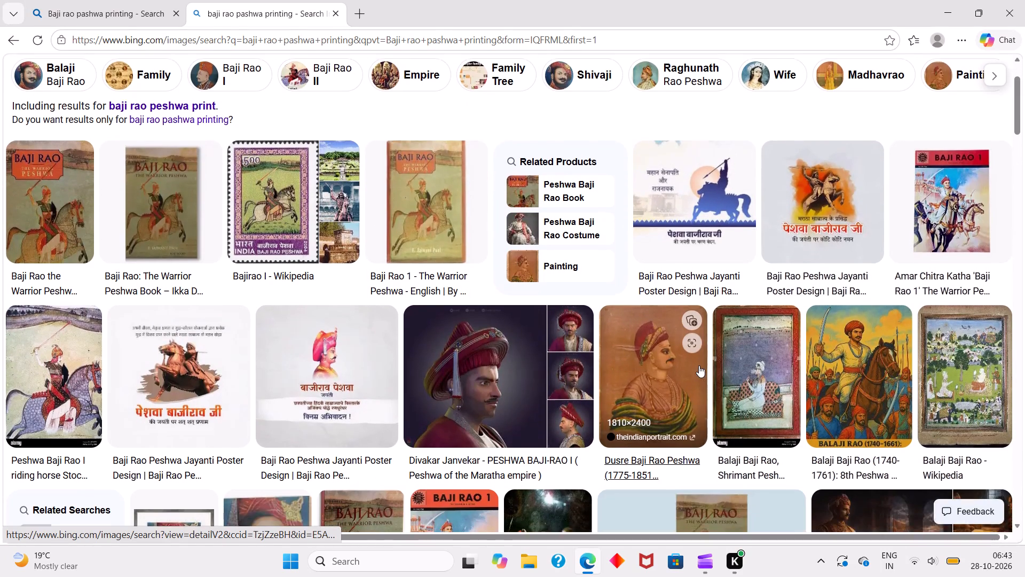
scroll(699, 365, down, 2)
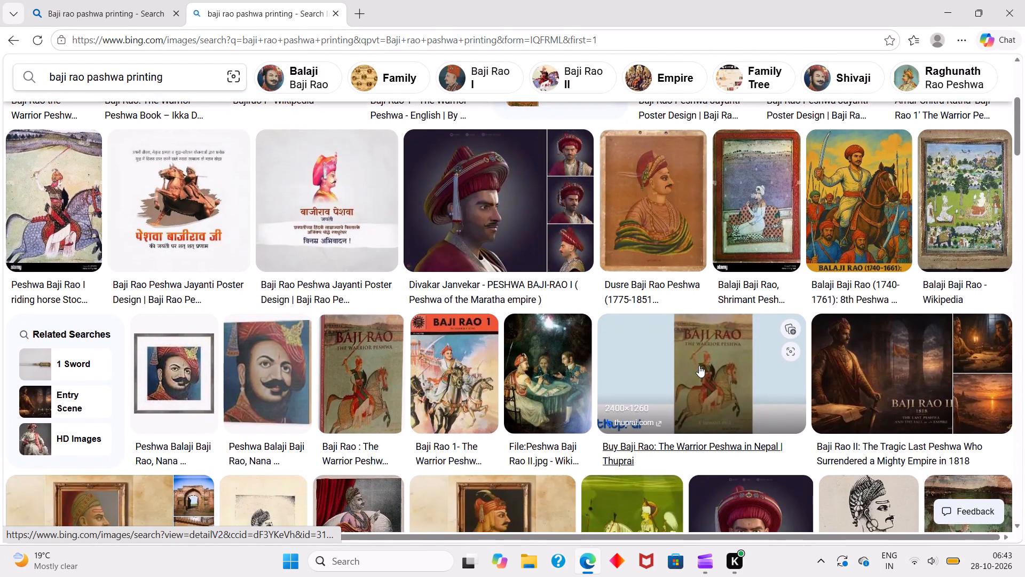
scroll(699, 365, down, 1)
scroll(697, 420, down, 2)
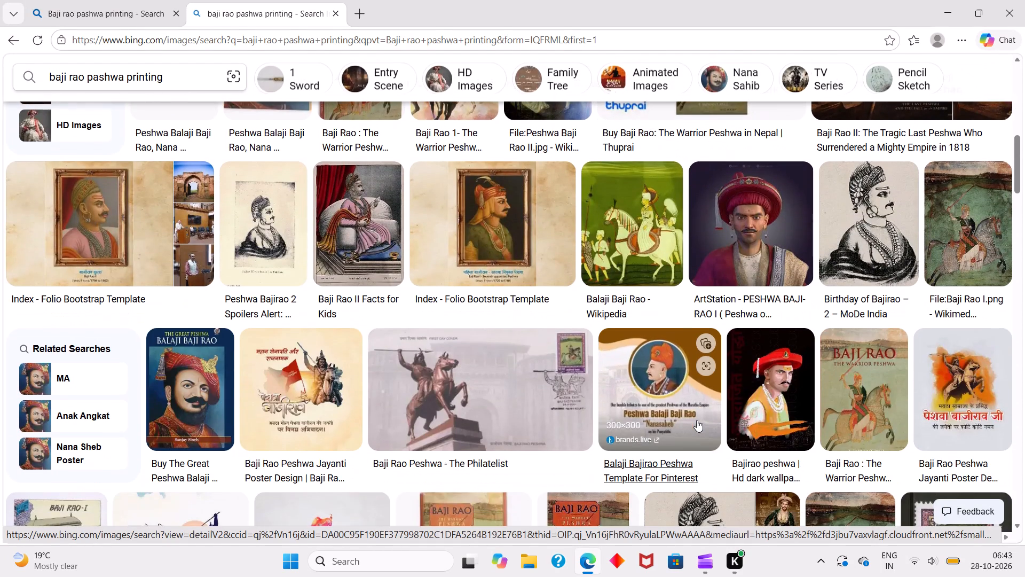
scroll(697, 420, down, 2)
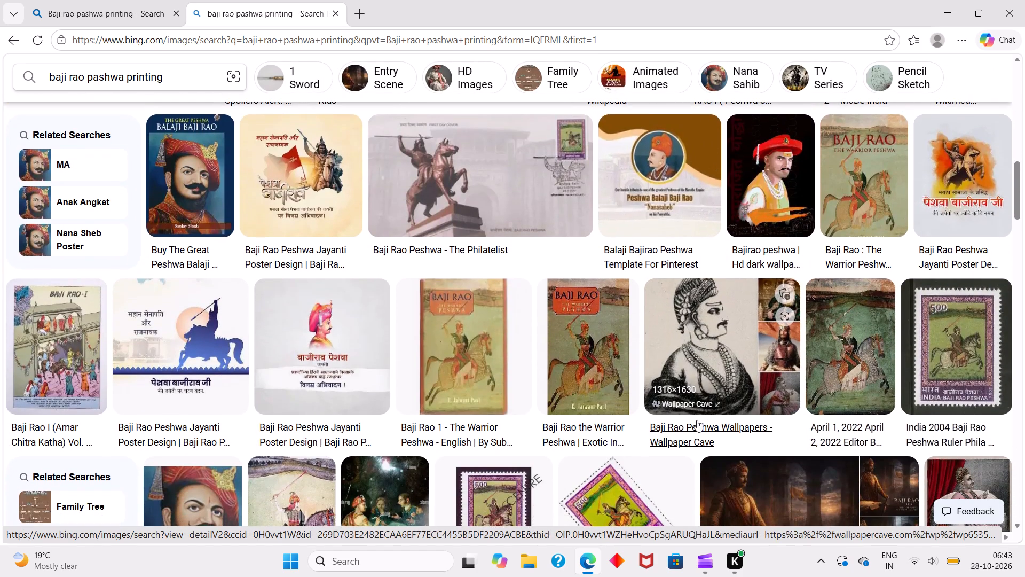
scroll(697, 420, down, 2)
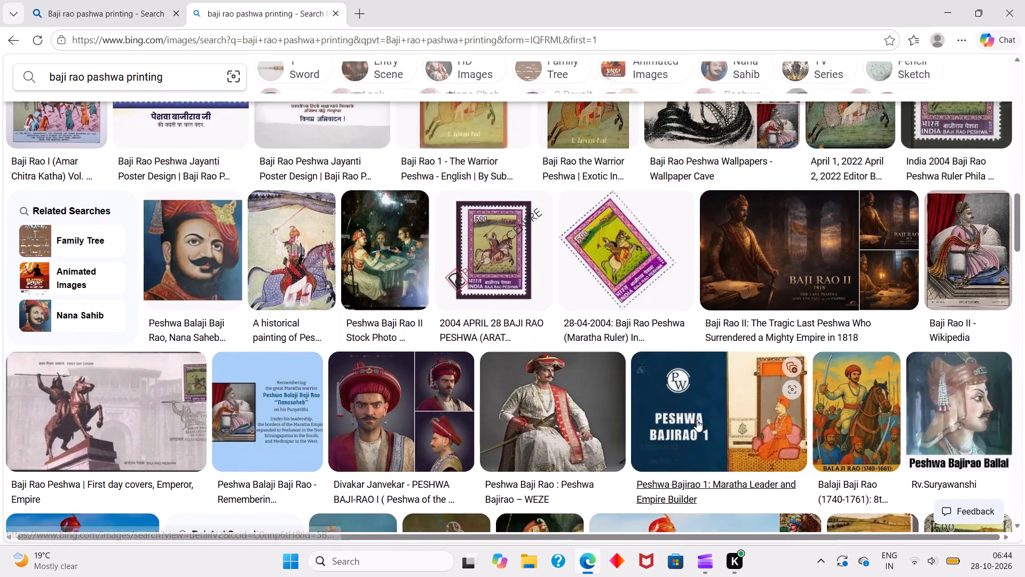
scroll(697, 420, down, 2)
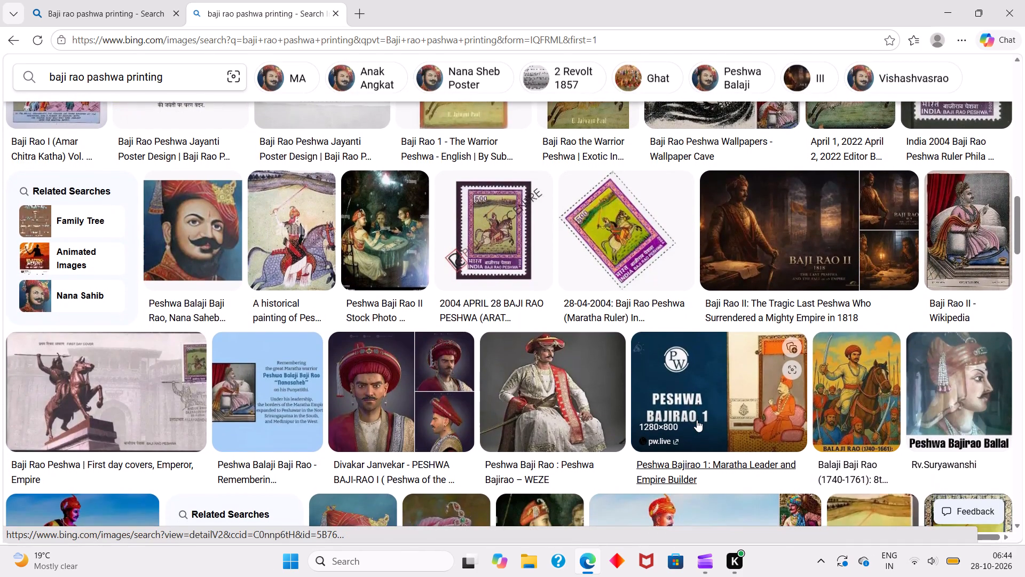
scroll(697, 420, down, 1)
scroll(708, 313, up, 1)
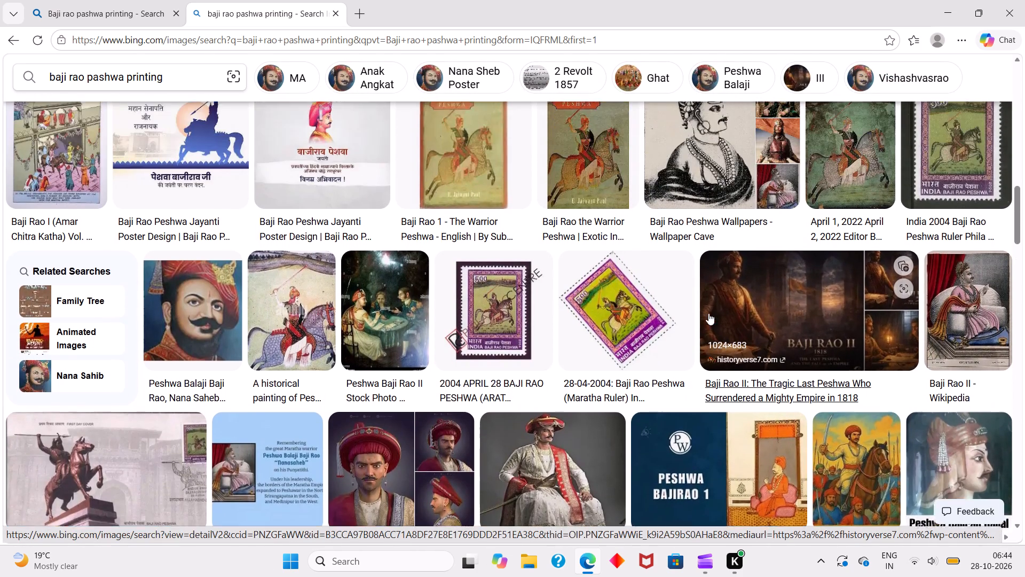
scroll(708, 313, up, 4)
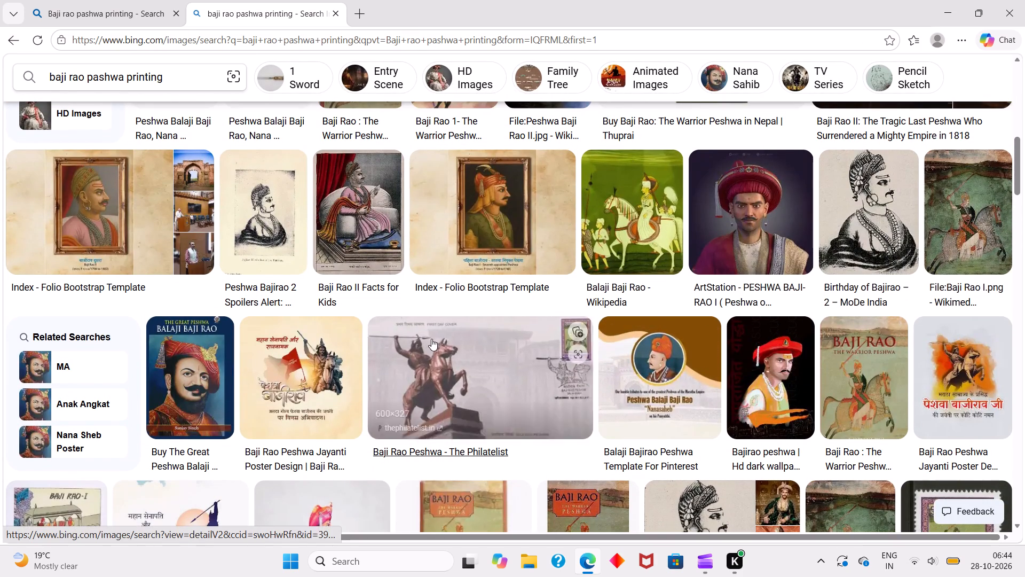
scroll(431, 339, up, 4)
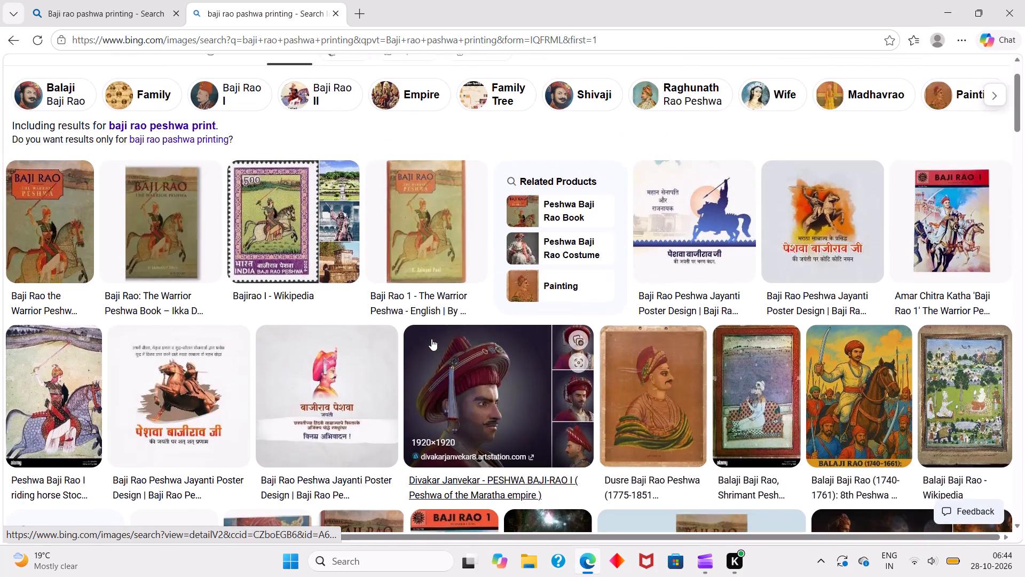
scroll(431, 339, up, 1)
scroll(431, 339, down, 2)
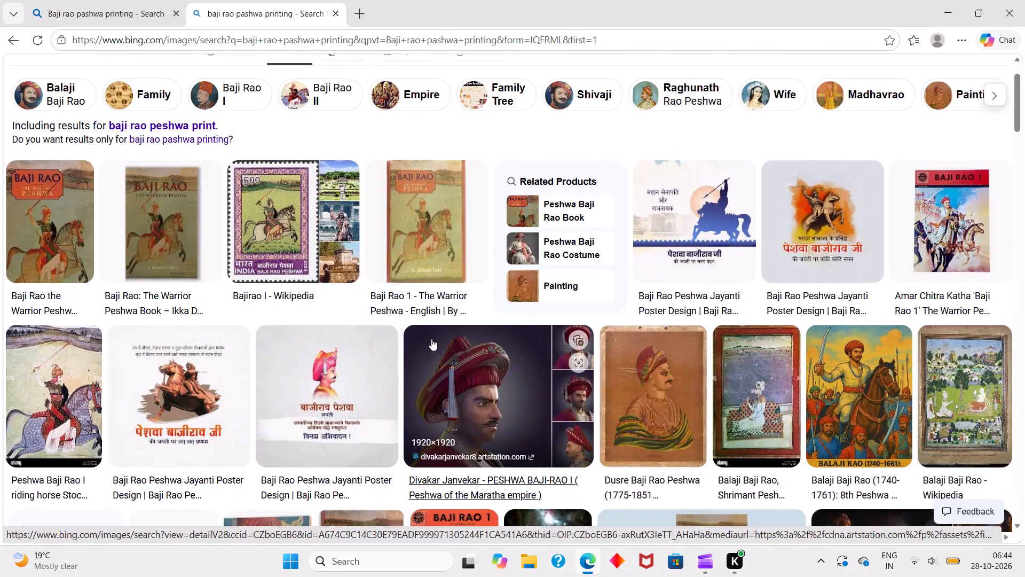
scroll(431, 339, down, 1)
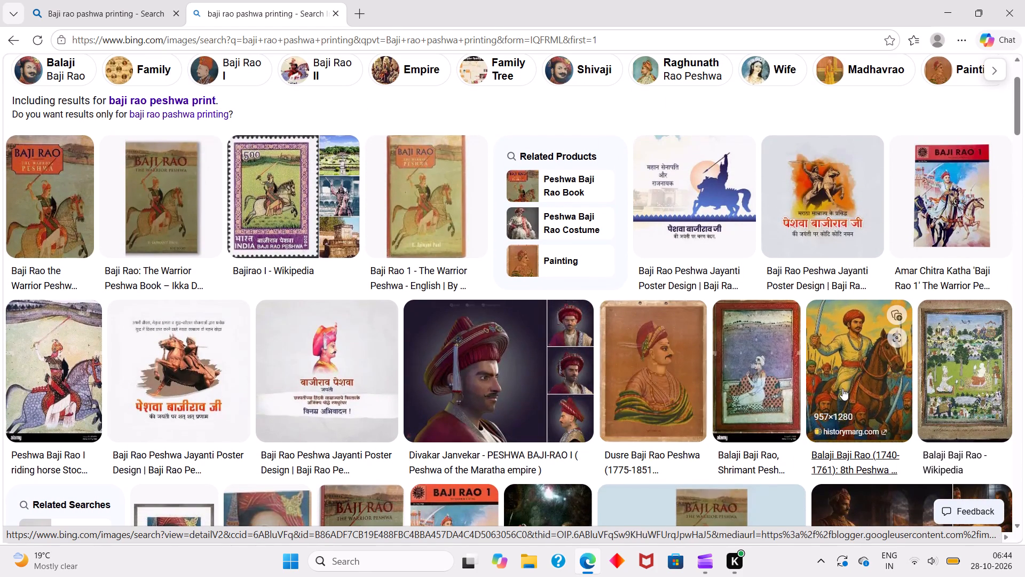
Open the historymarg.com illustration of Balaji Baji Rao on horseback with a raised sword and copy the image.
click(842, 388)
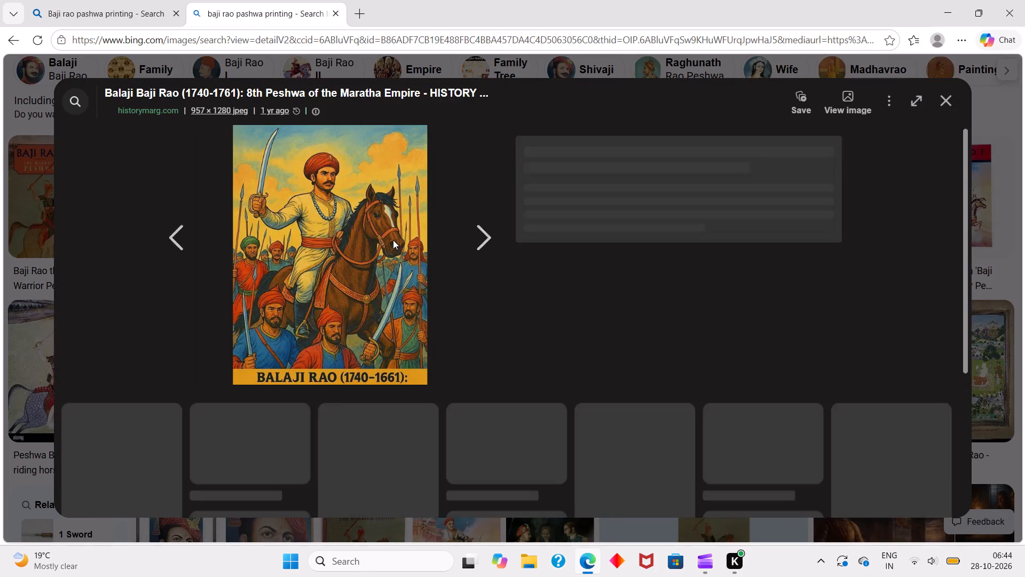
right_click(364, 240)
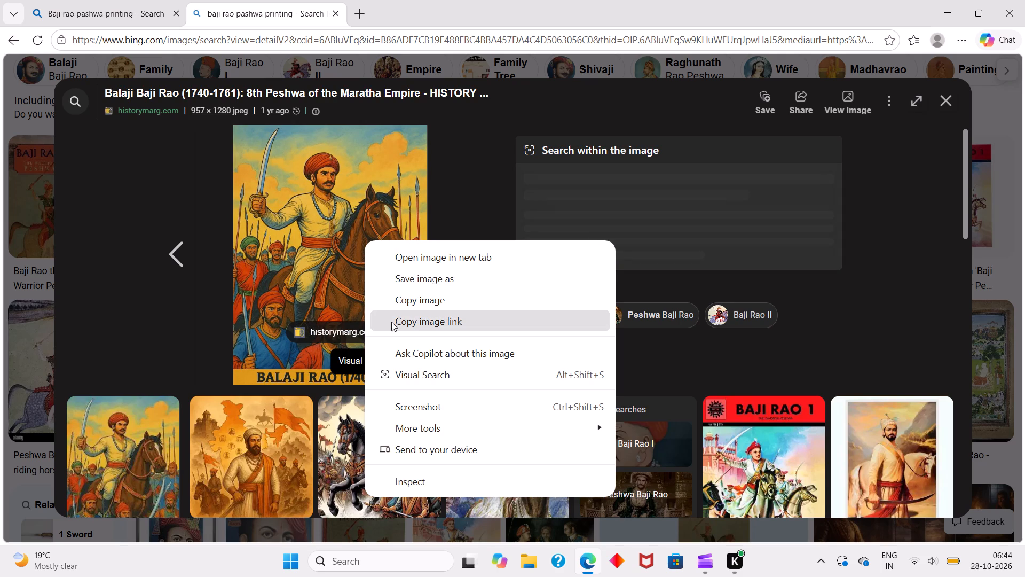
click(403, 295)
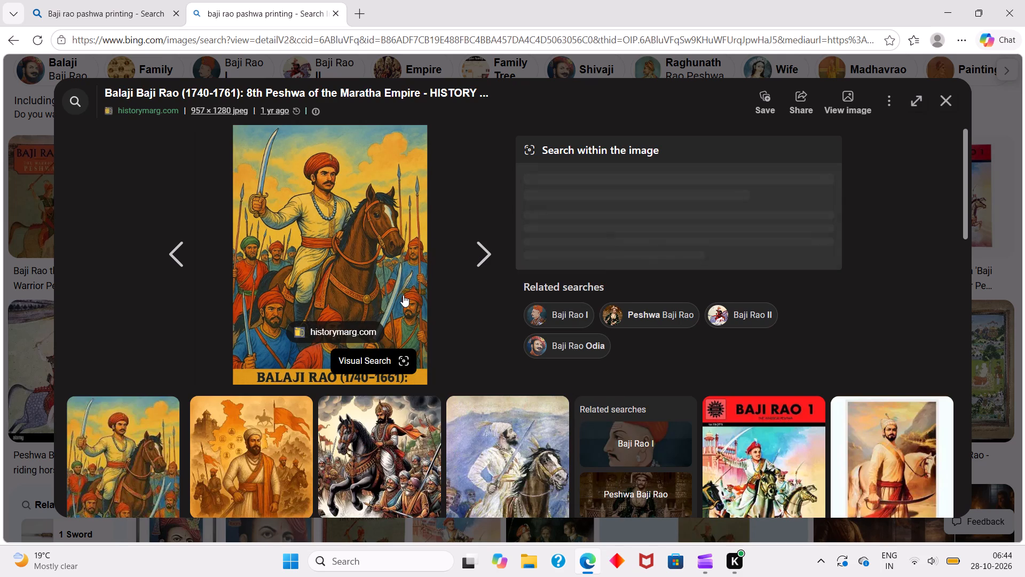
Open the related "Baji Rao I" image search and look through the results for another warrior picture.
scroll(365, 403, down, 3)
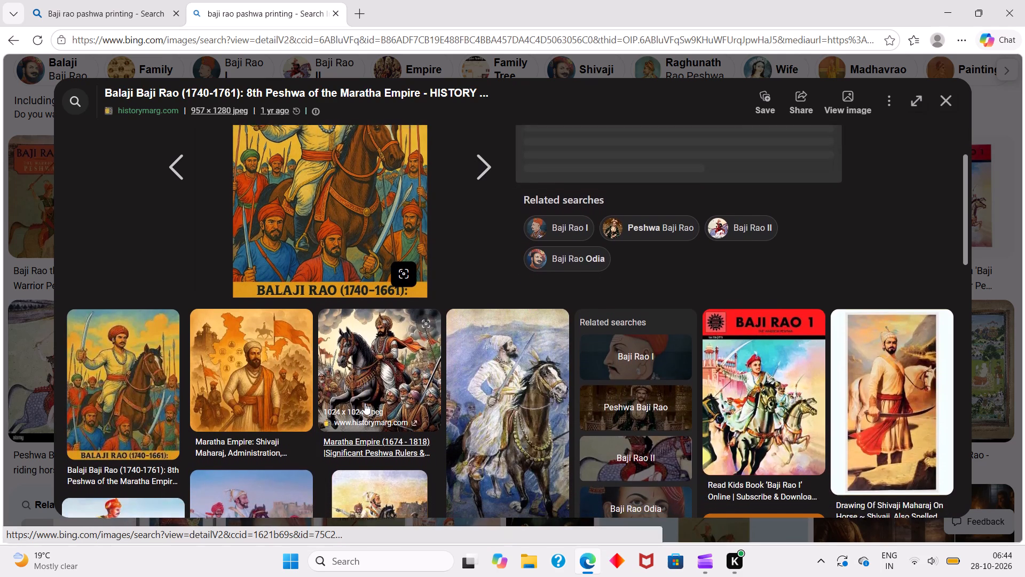
scroll(365, 403, down, 2)
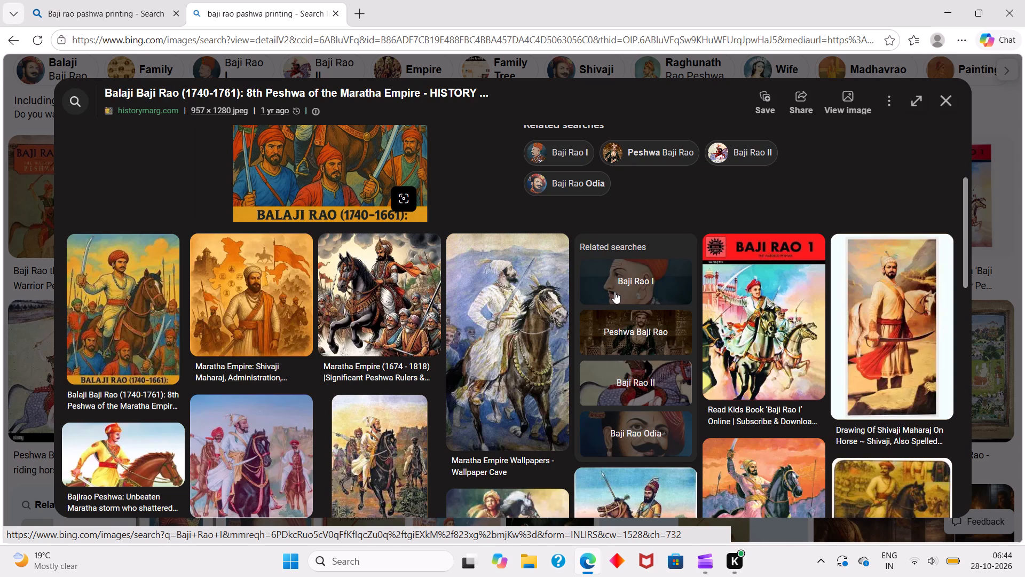
click(614, 292)
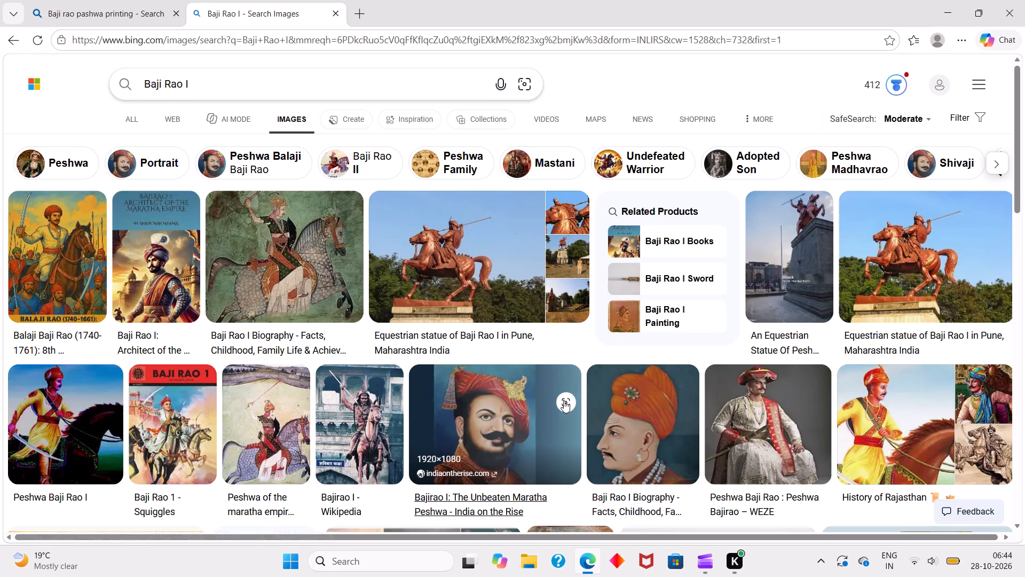
scroll(564, 399, down, 1)
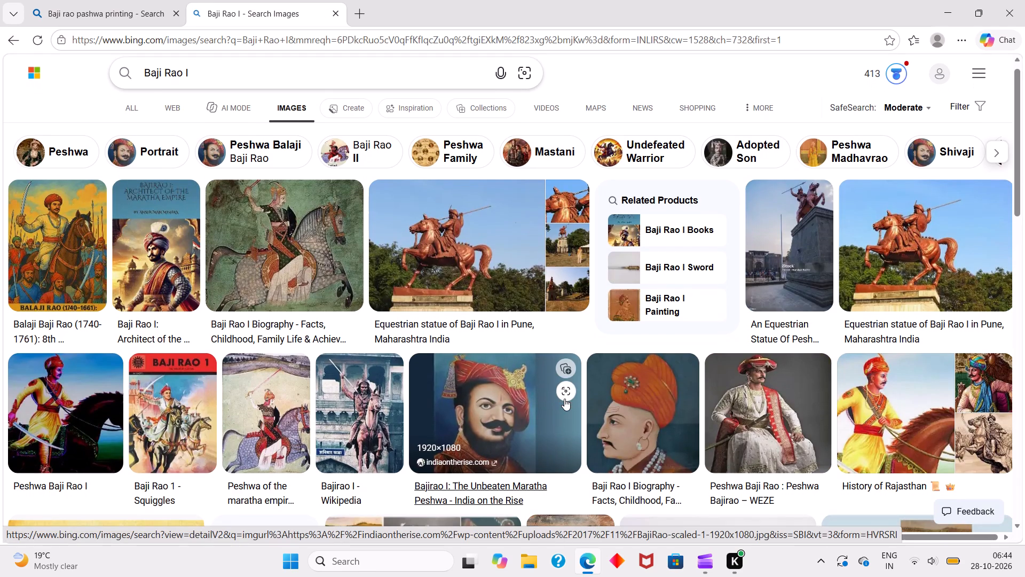
scroll(564, 399, down, 1)
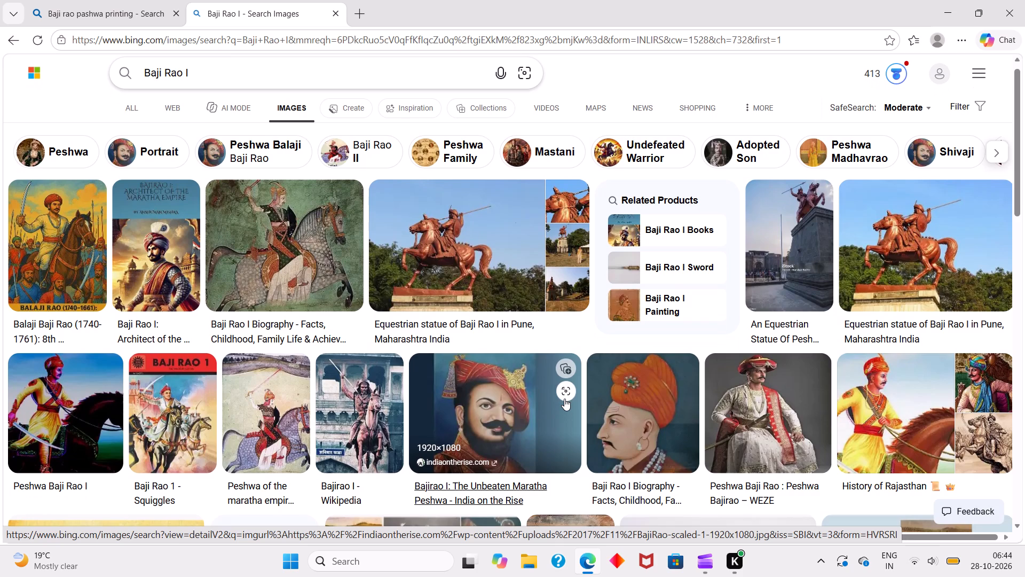
scroll(564, 399, down, 3)
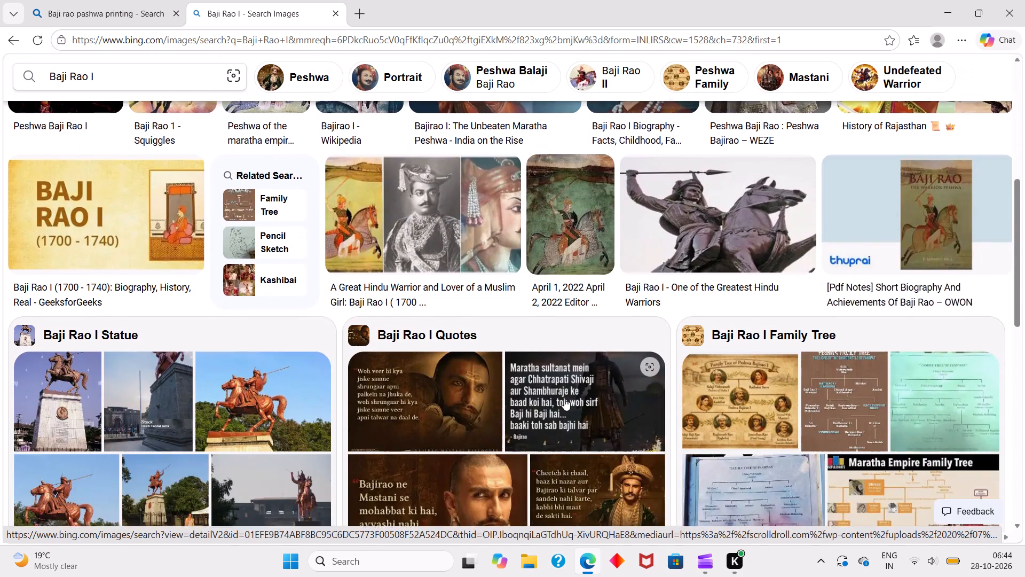
scroll(564, 399, down, 3)
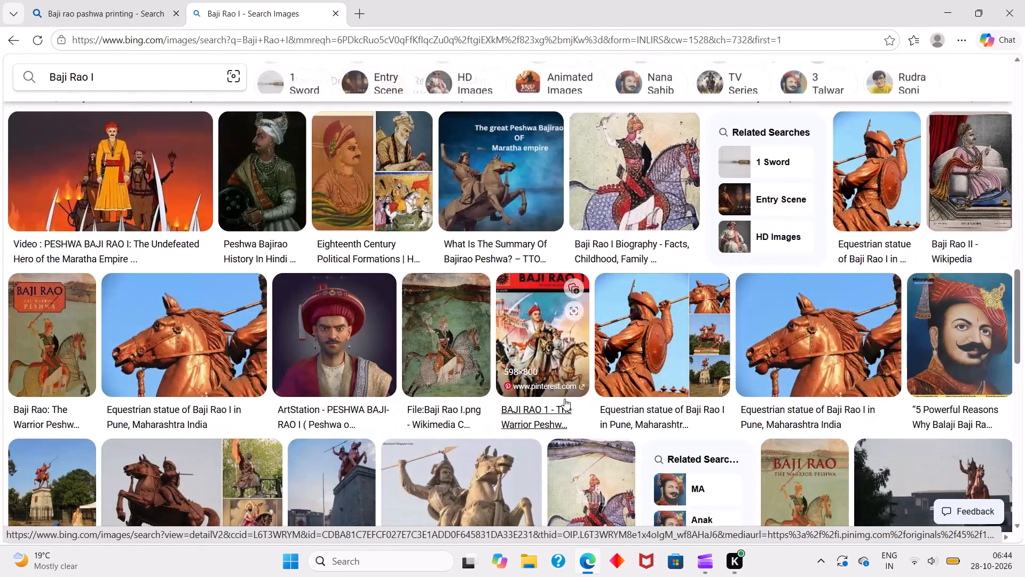
scroll(564, 399, up, 9)
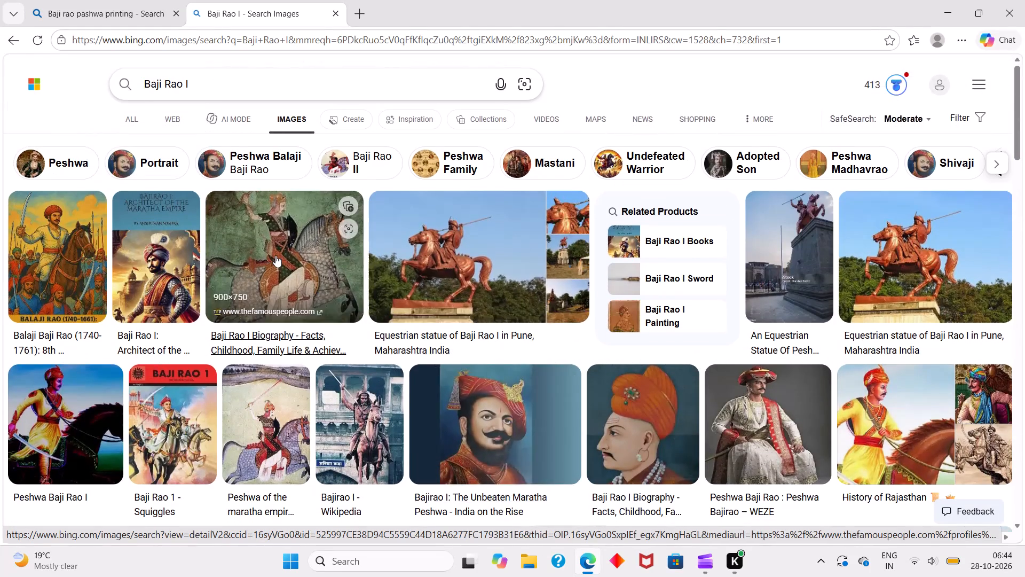
Open the thefamouspeople.com painting of Baji Rao I on a grey horse and copy the image.
click(275, 255)
right_click(431, 272)
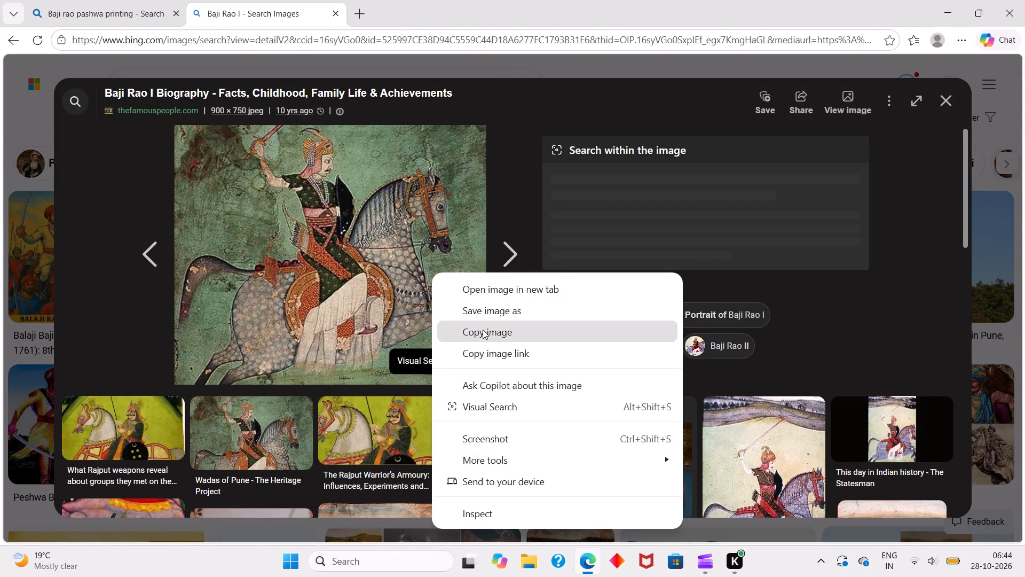
click(482, 330)
Switch to Clipchamp and paste the copied Baji Rao painting into the project at 03:10.
key(alt+Tab)
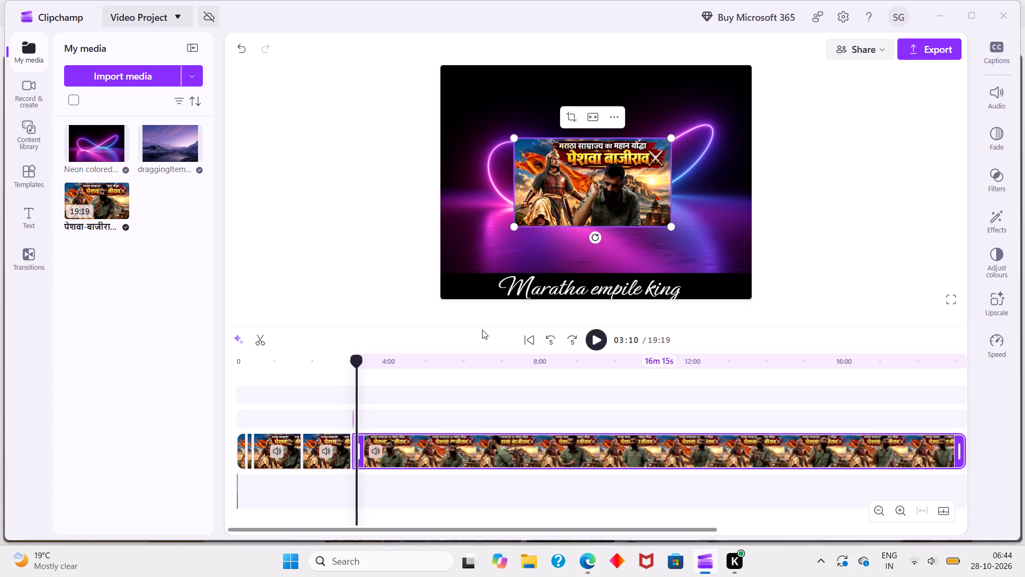
click(144, 293)
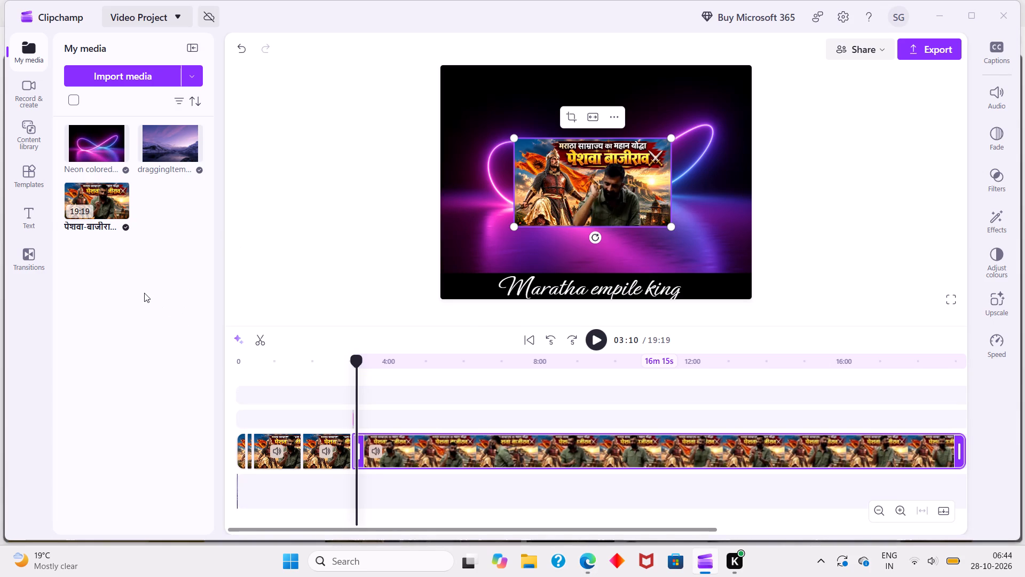
key(ctrl+v)
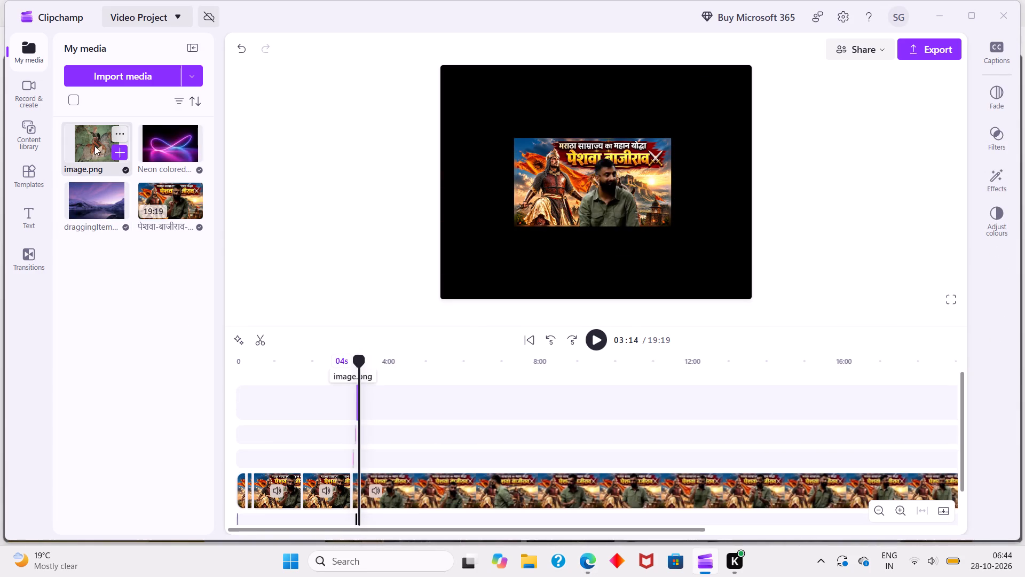
Add further copies of image.png from the project media to the timeline from 03:14.
double_click(94, 146)
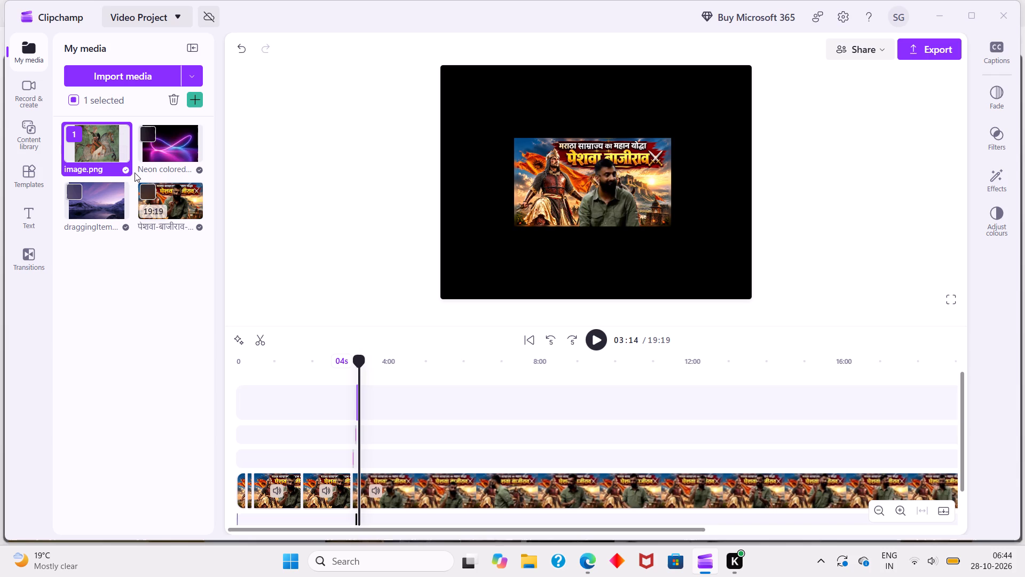
click(114, 151)
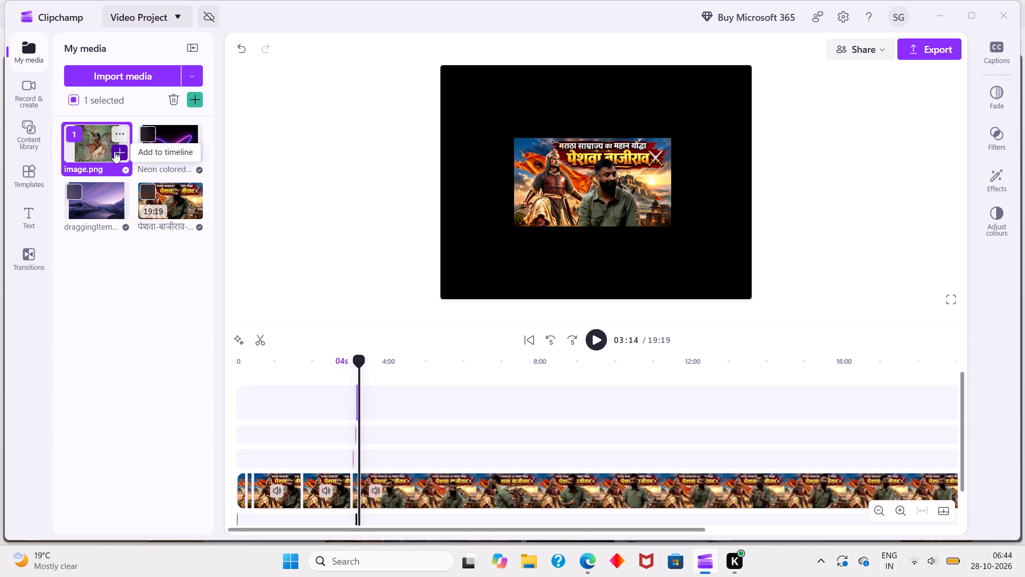
click(114, 151)
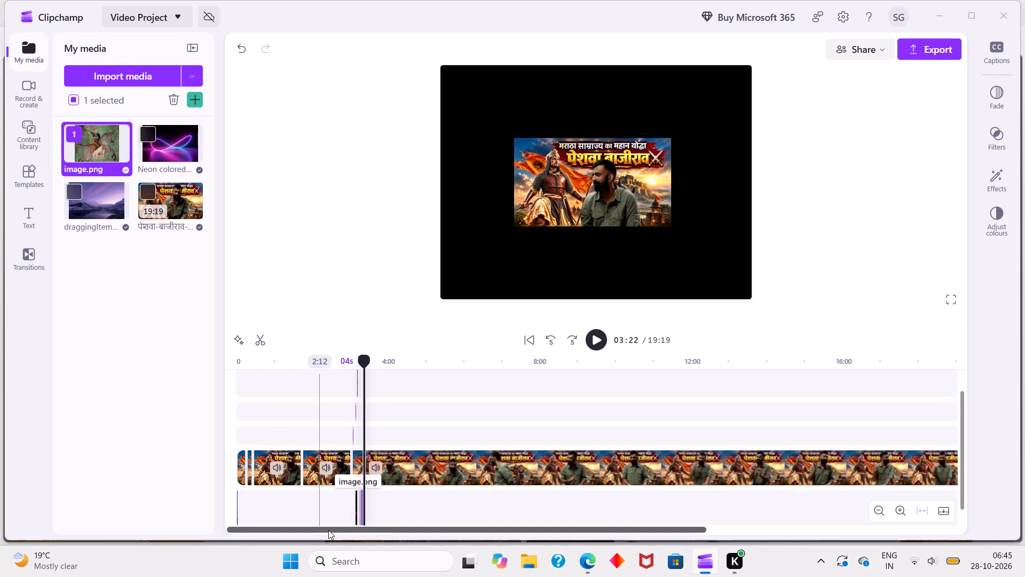
Move the playhead to 04:34 and add another copy of image.png to the timeline there.
click(360, 510)
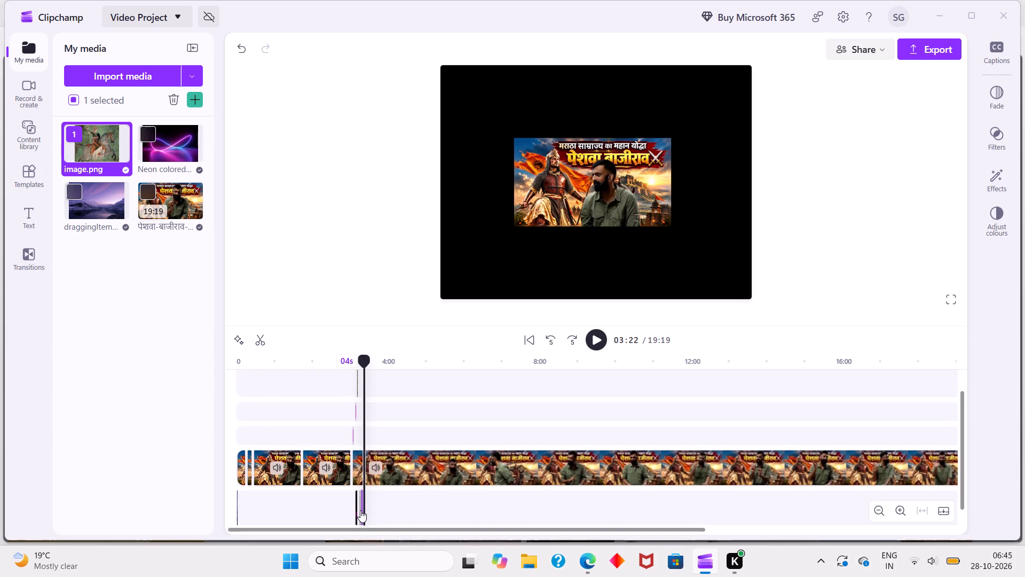
click(362, 510)
drag(362, 510, 409, 510)
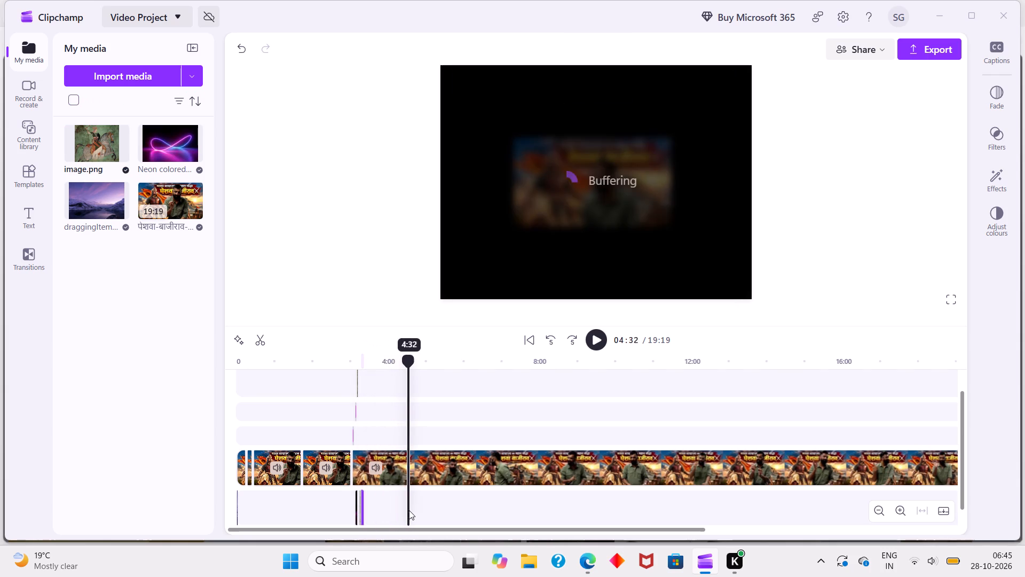
click(361, 511)
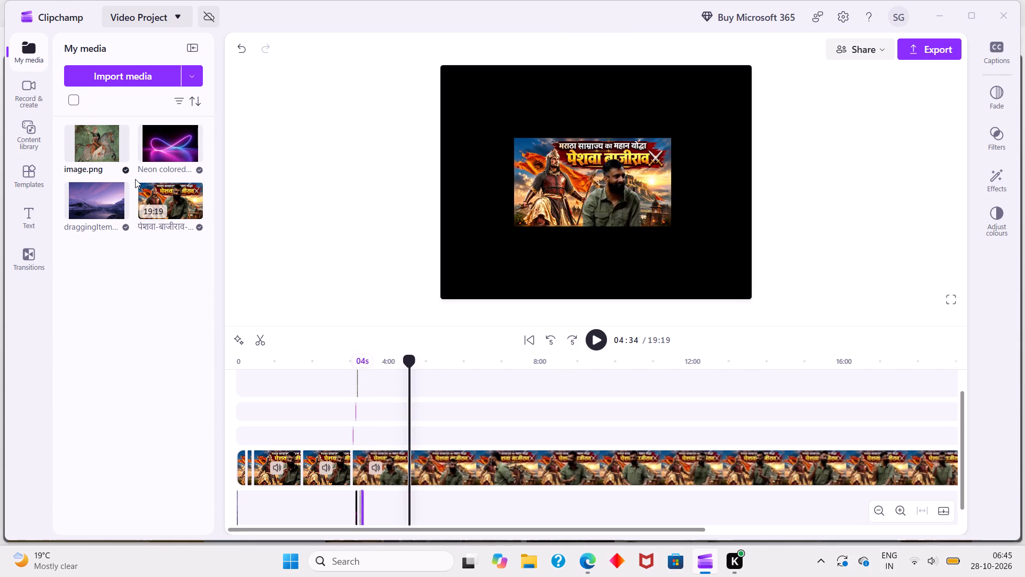
click(118, 161)
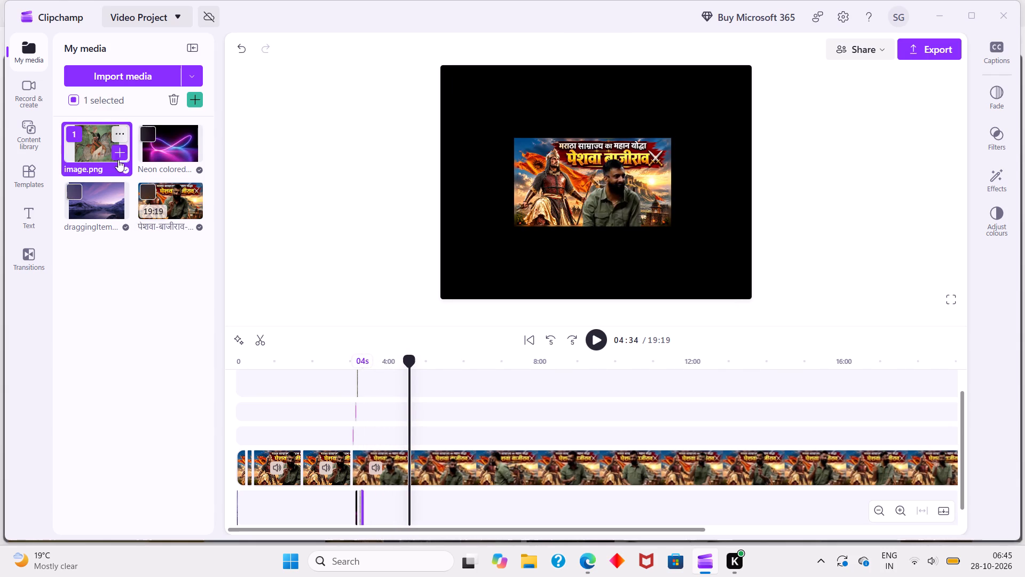
click(120, 153)
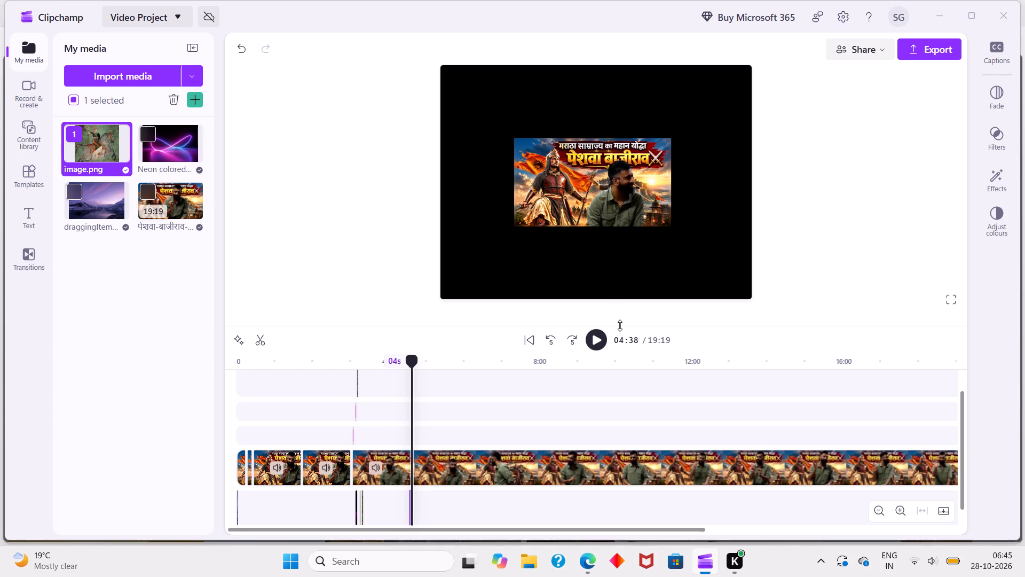
Play the video after the newest image, then replay it from about 03:01 to check the added images and title.
click(593, 332)
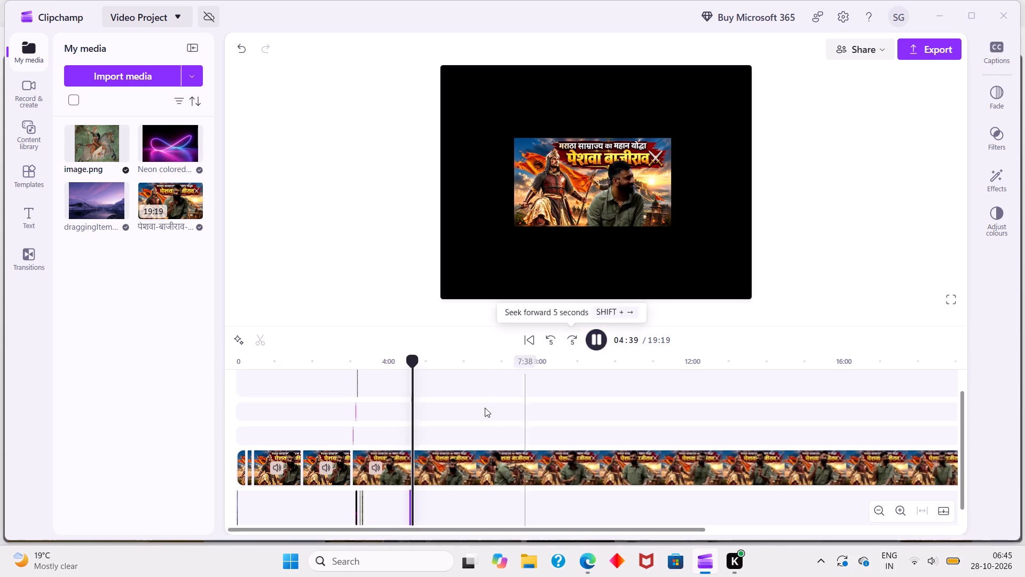
scroll(485, 408, right, 2)
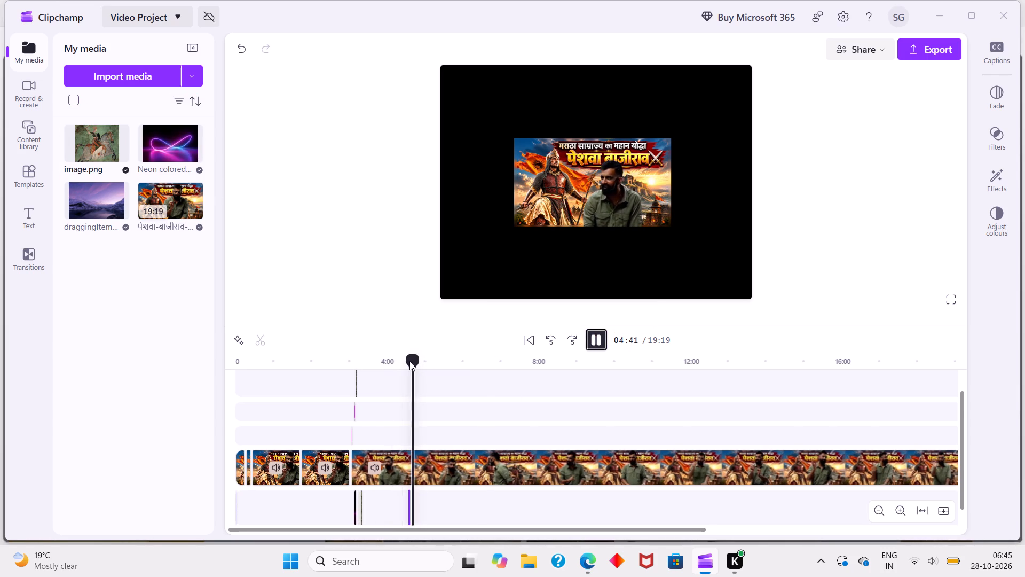
drag(409, 361, 349, 371)
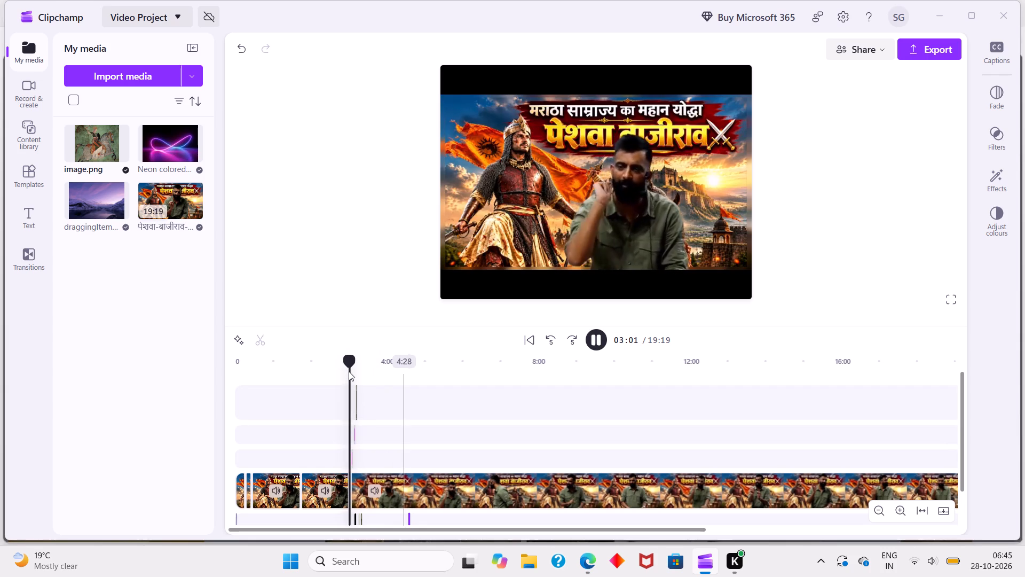
scroll(498, 454, right, 4)
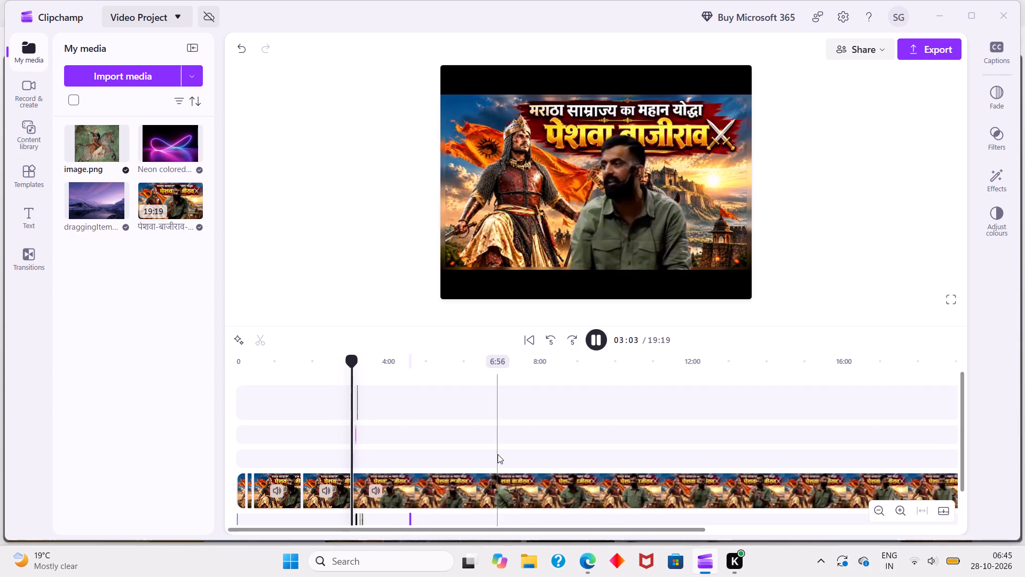
scroll(498, 454, right, 3)
scroll(317, 331, right, 3)
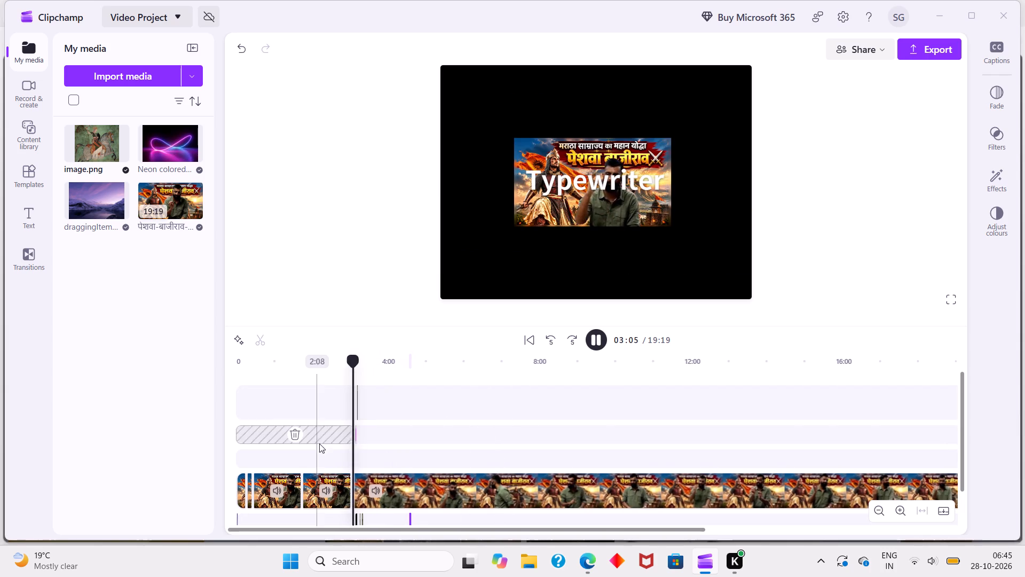
scroll(297, 496, right, 5)
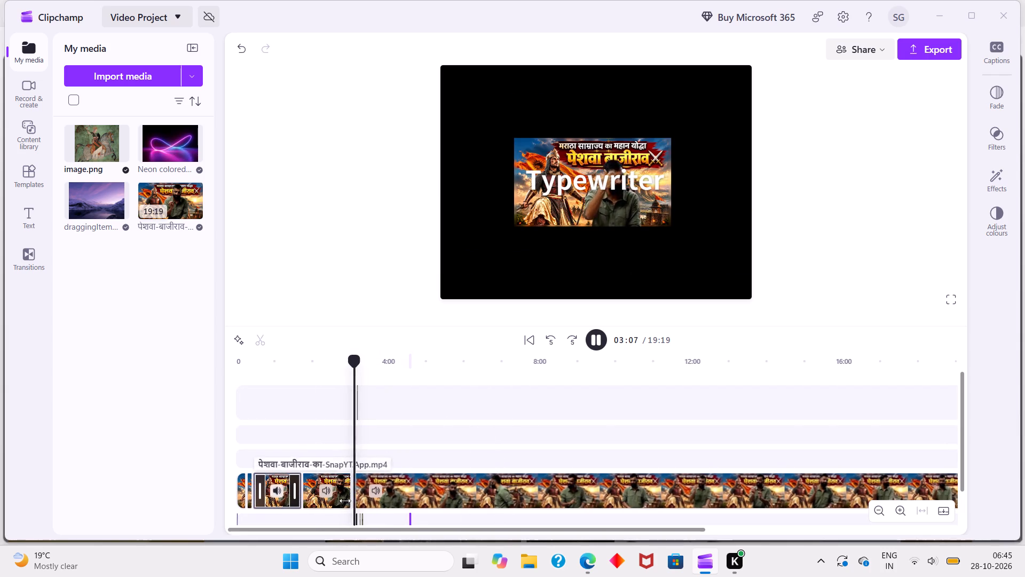
Add another copy of image.png to the timeline at about 03:13 so it sits behind the small video.
click(325, 496)
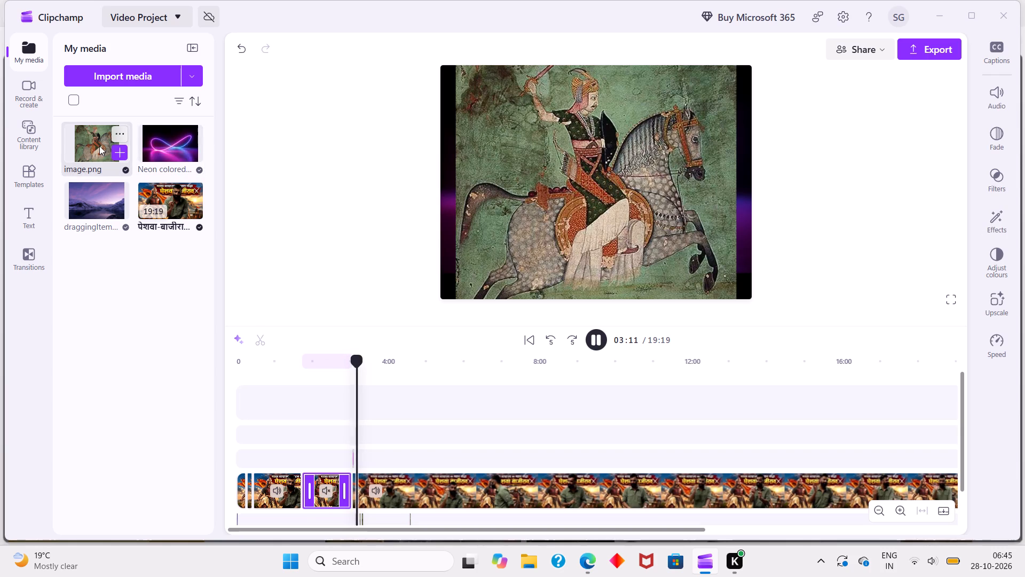
click(99, 146)
click(121, 152)
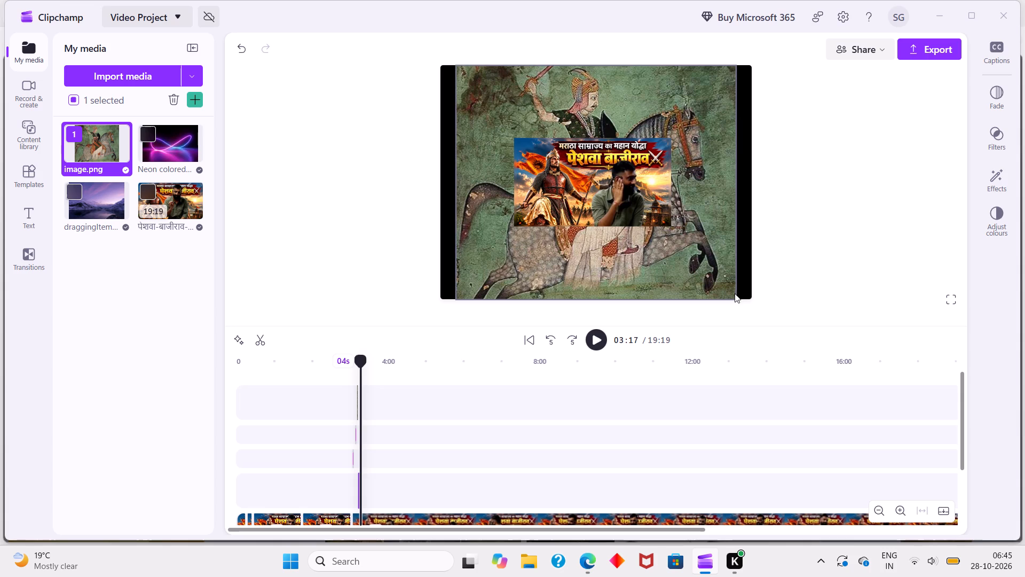
Shrink the Baji Rao painting in the preview and centre it horizontally near the top of the frame behind the small video.
drag(737, 296, 708, 263)
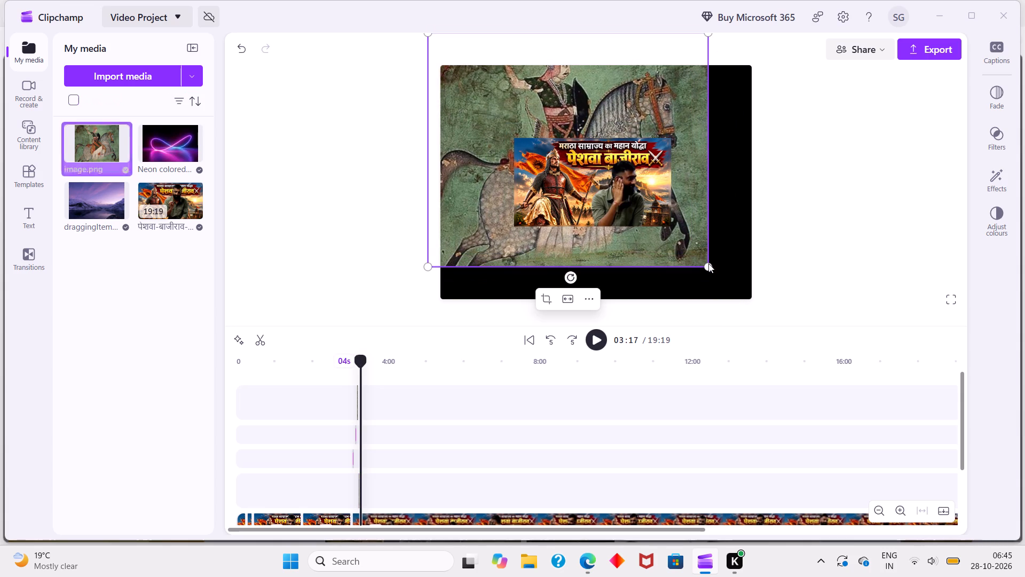
drag(675, 249, 689, 258)
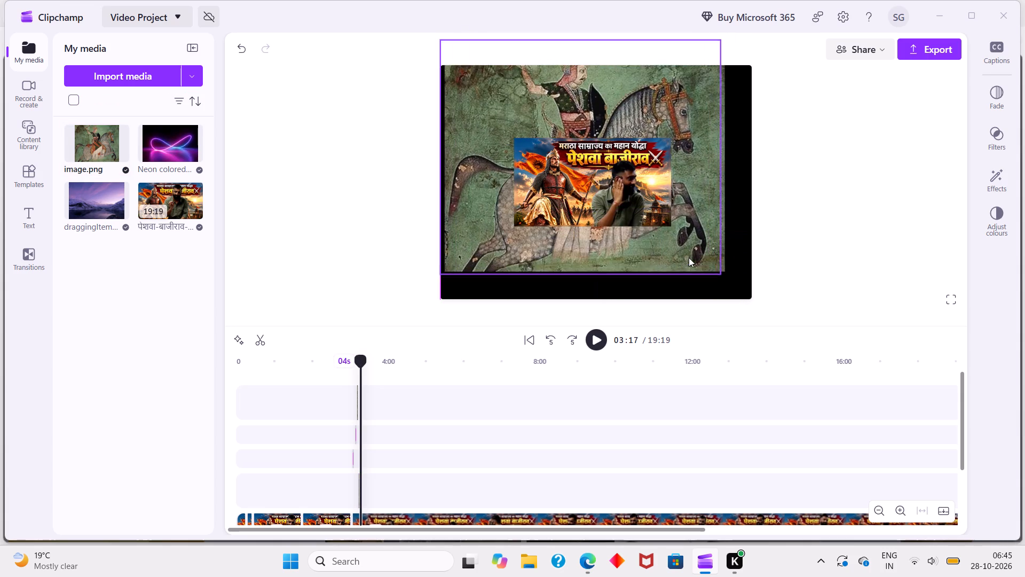
drag(689, 258, 703, 309)
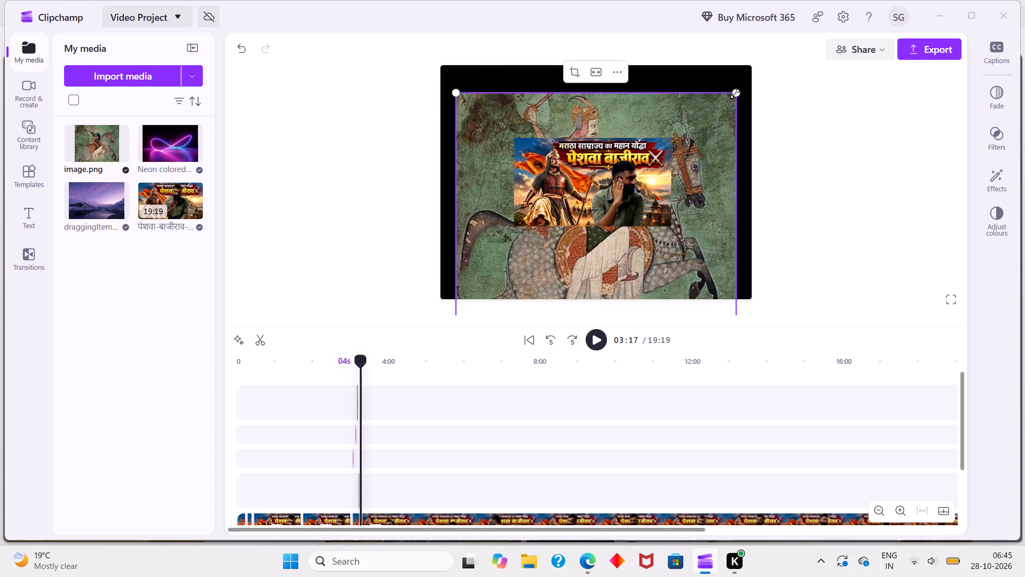
drag(735, 93, 692, 171)
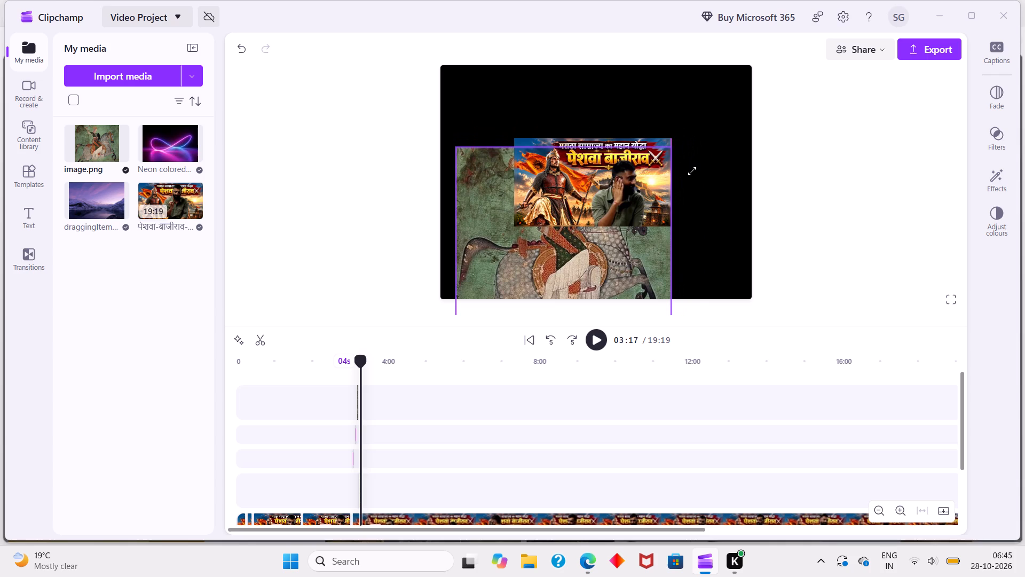
drag(692, 171, 692, 171)
drag(609, 252, 635, 174)
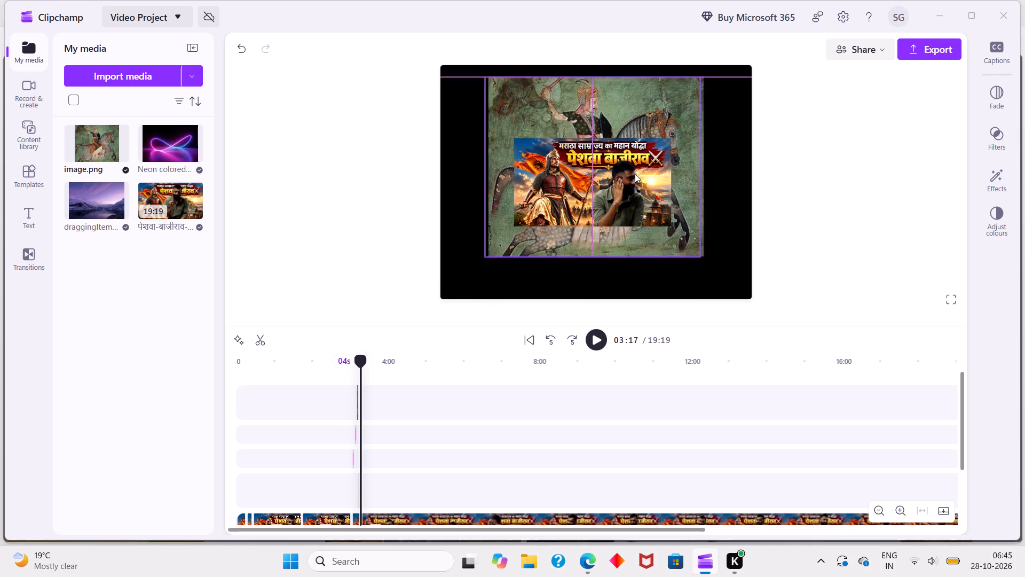
drag(635, 174, 634, 176)
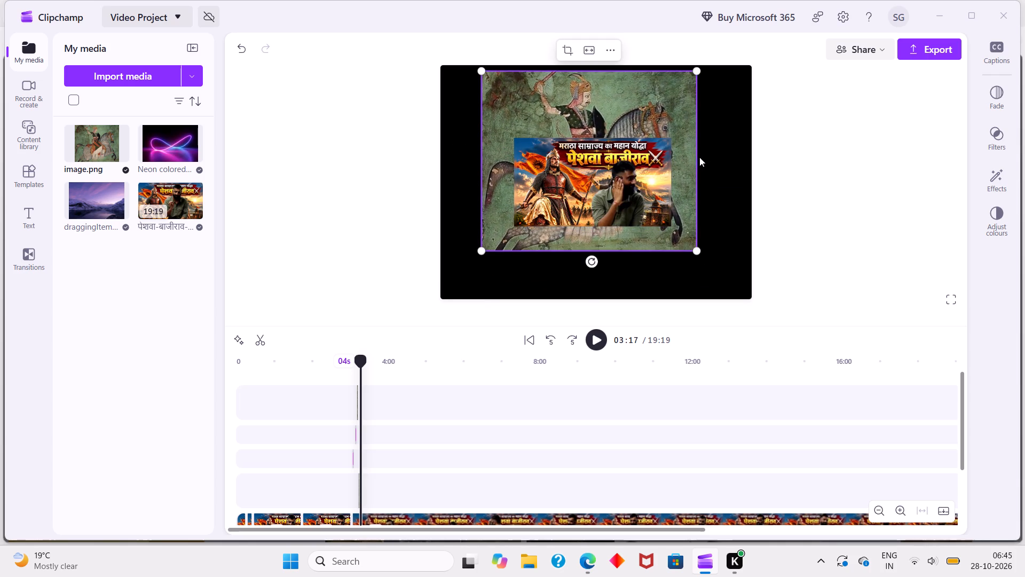
drag(697, 157, 706, 154)
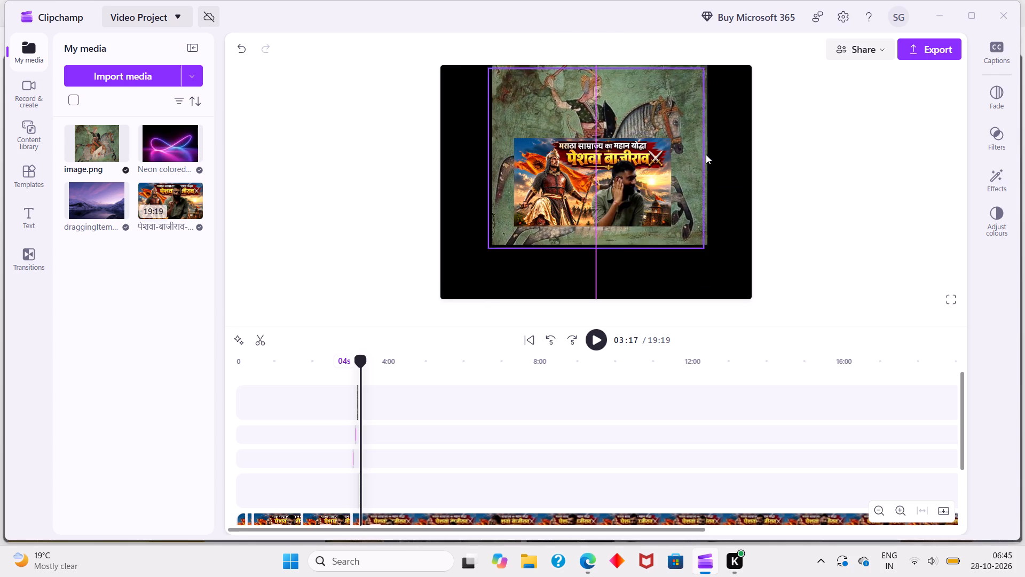
drag(706, 154, 701, 157)
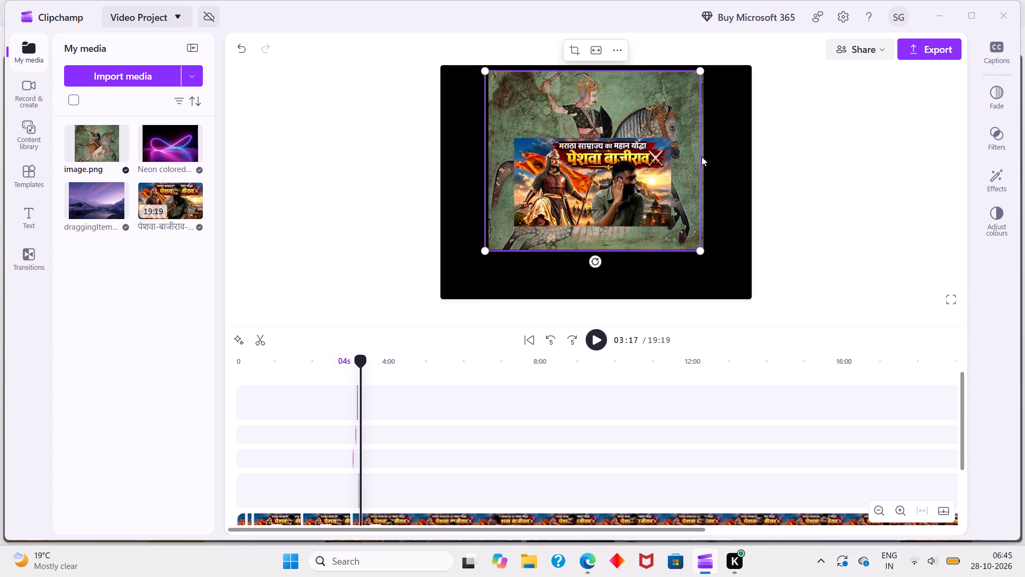
Nudge the painting up to the frame's top edge, then enlarge the small video slightly and place it at the frame's bottom edge.
drag(607, 169, 609, 215)
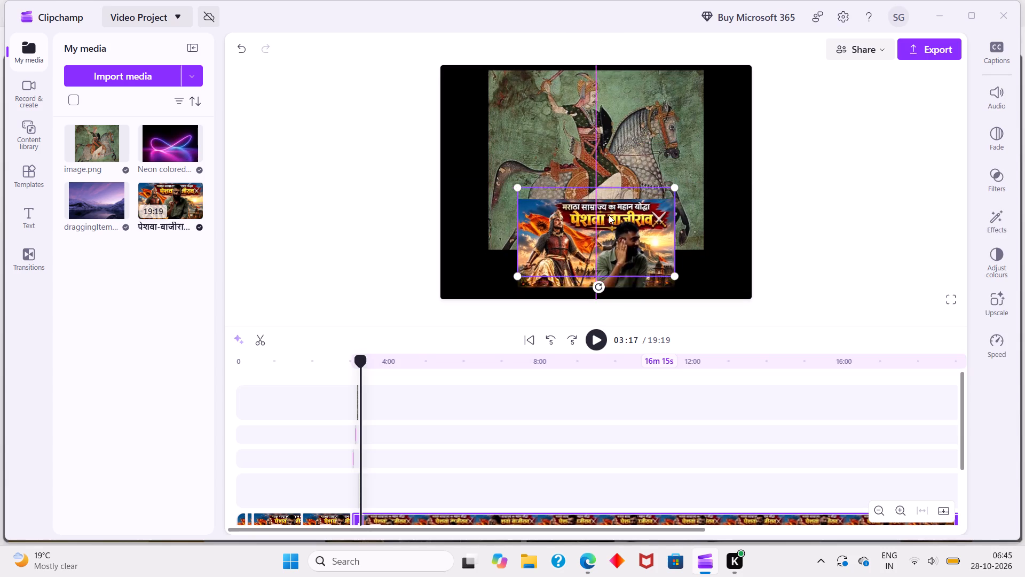
drag(609, 215, 605, 194)
drag(684, 198, 685, 204)
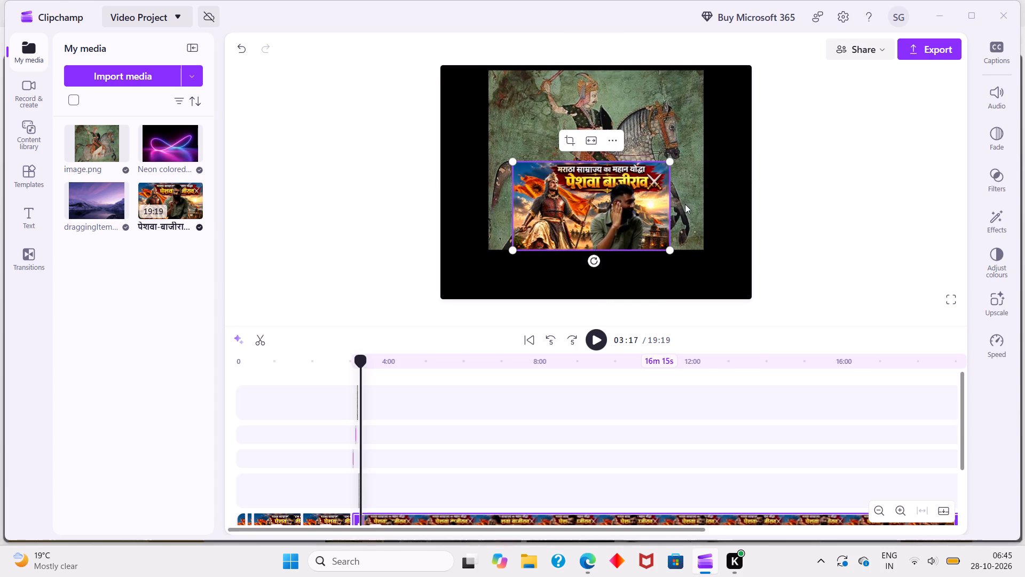
drag(685, 204, 681, 183)
drag(619, 193, 614, 252)
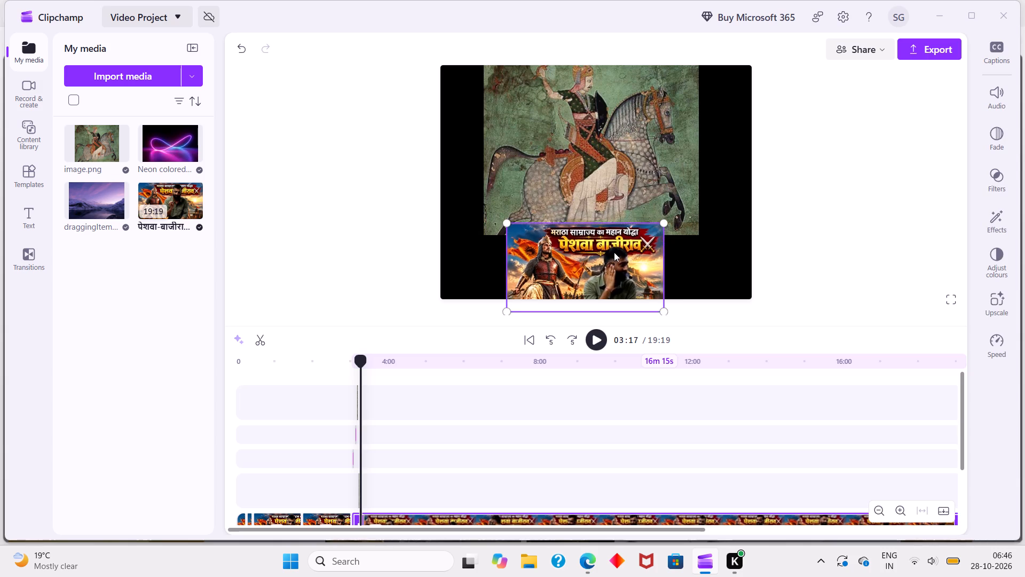
drag(614, 252, 613, 241)
drag(664, 210, 704, 204)
drag(578, 240, 550, 249)
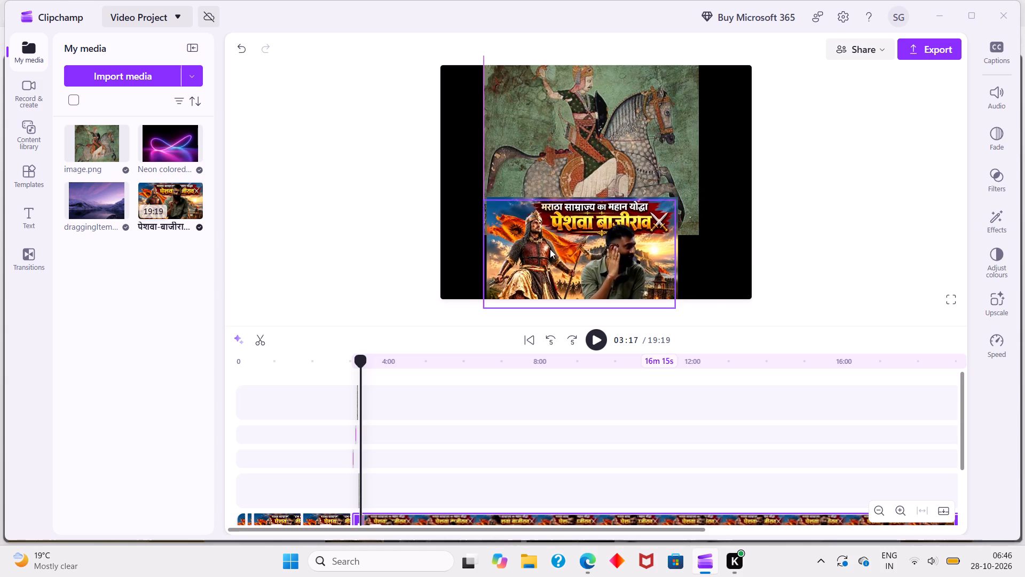
drag(550, 249, 562, 245)
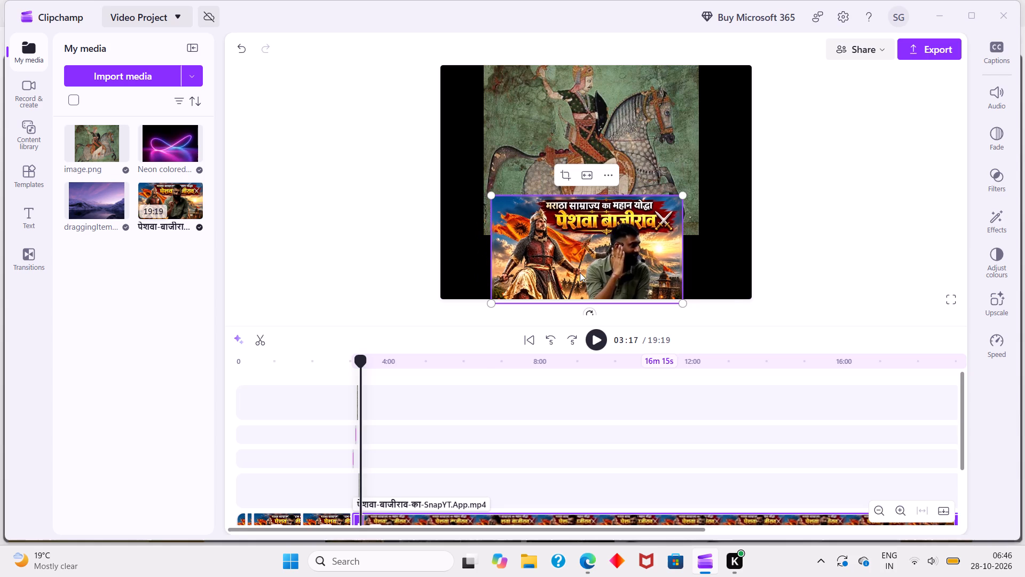
drag(581, 241, 582, 237)
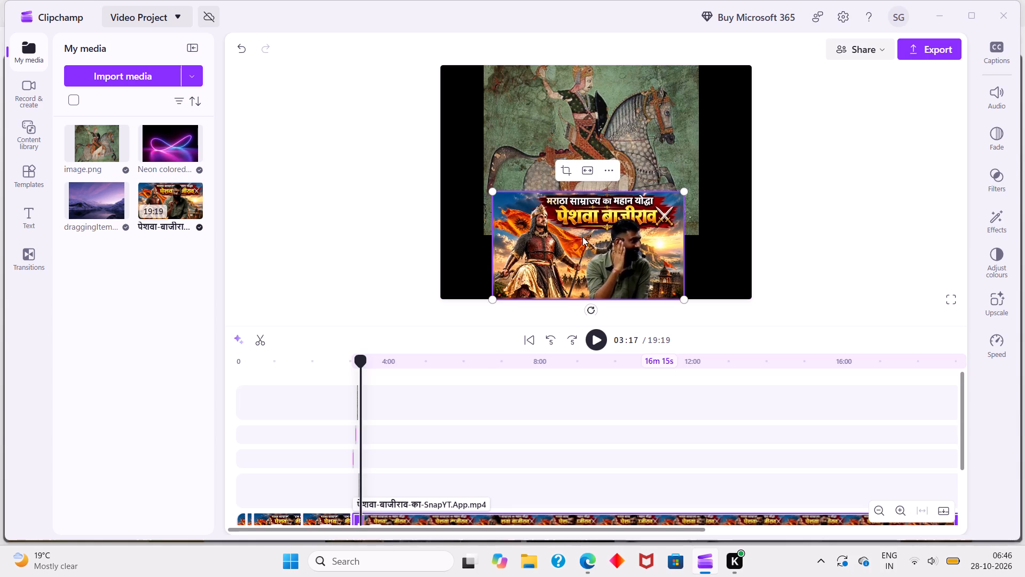
Play the video from 03:17 to check the new layout, then return the playhead to 02:49.
click(596, 340)
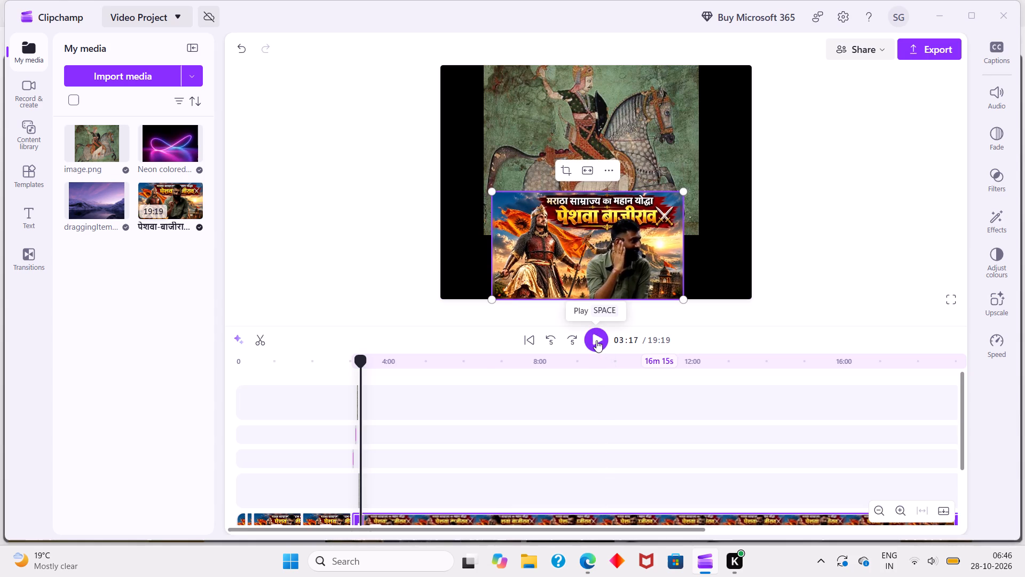
click(597, 134)
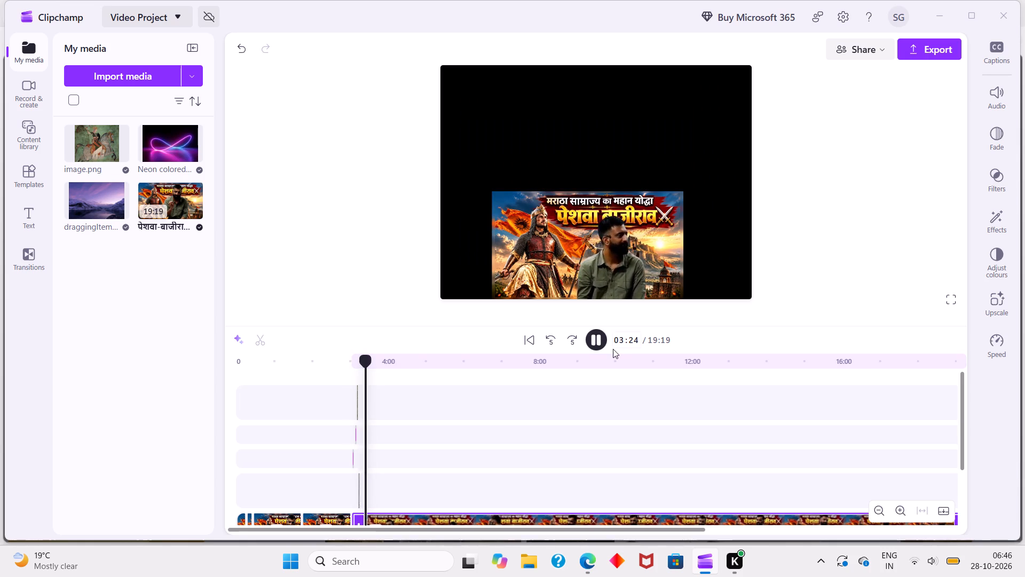
click(598, 334)
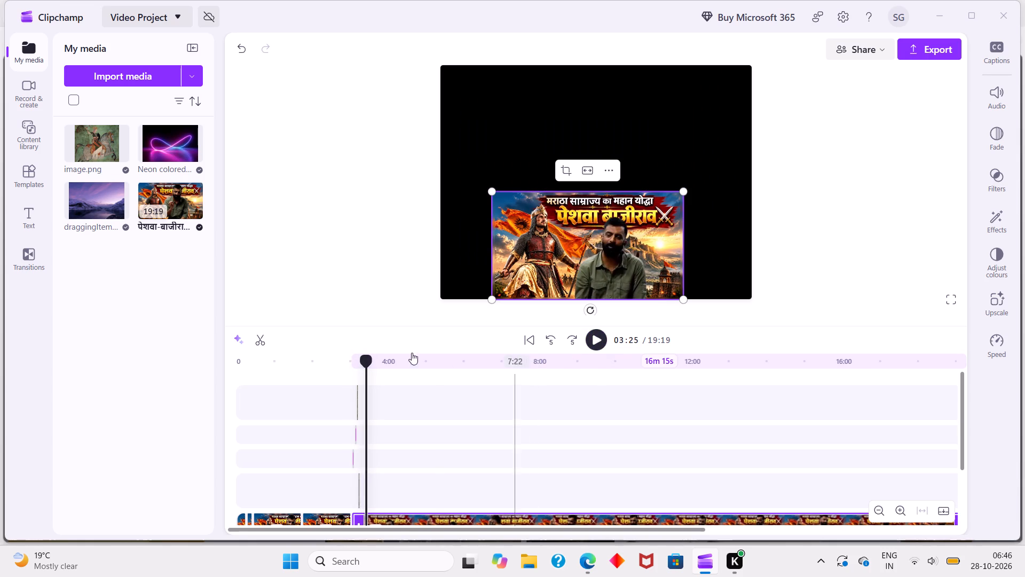
drag(366, 361, 357, 362)
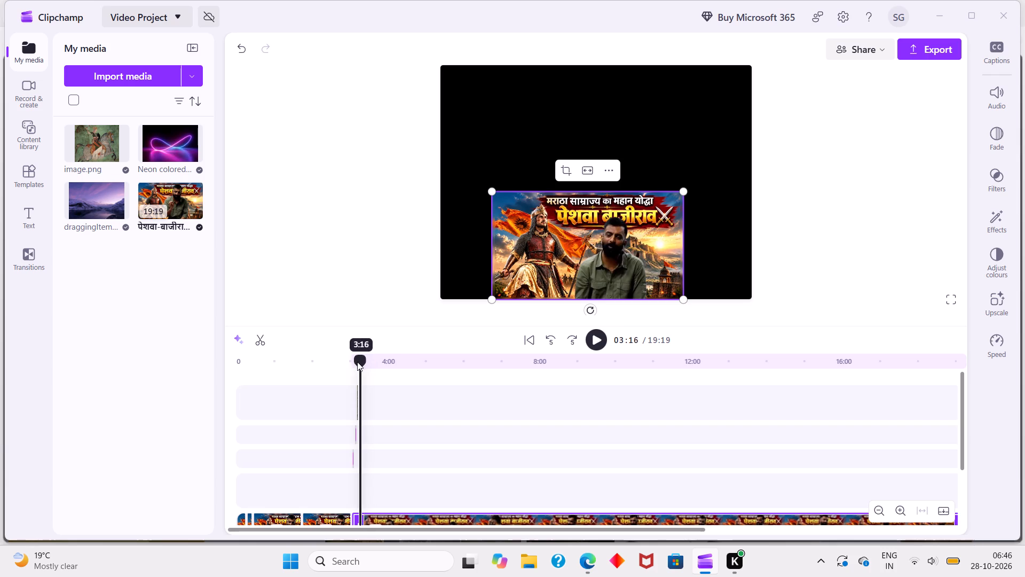
drag(357, 362, 343, 365)
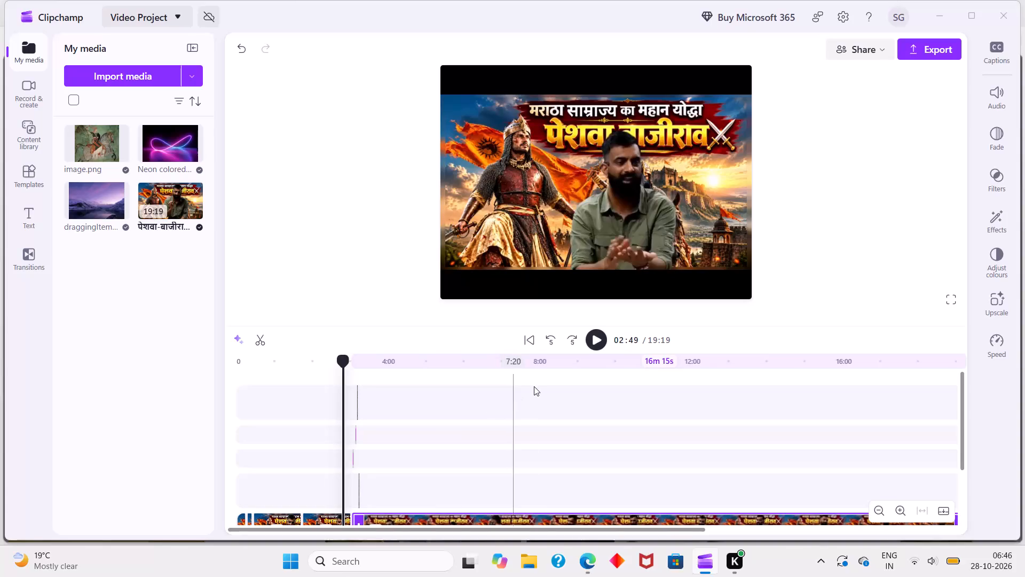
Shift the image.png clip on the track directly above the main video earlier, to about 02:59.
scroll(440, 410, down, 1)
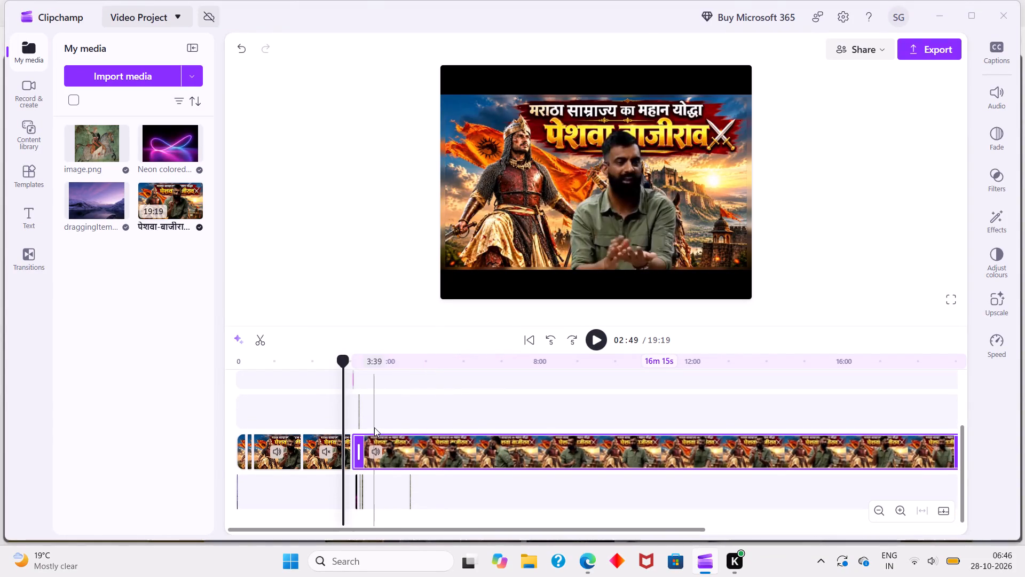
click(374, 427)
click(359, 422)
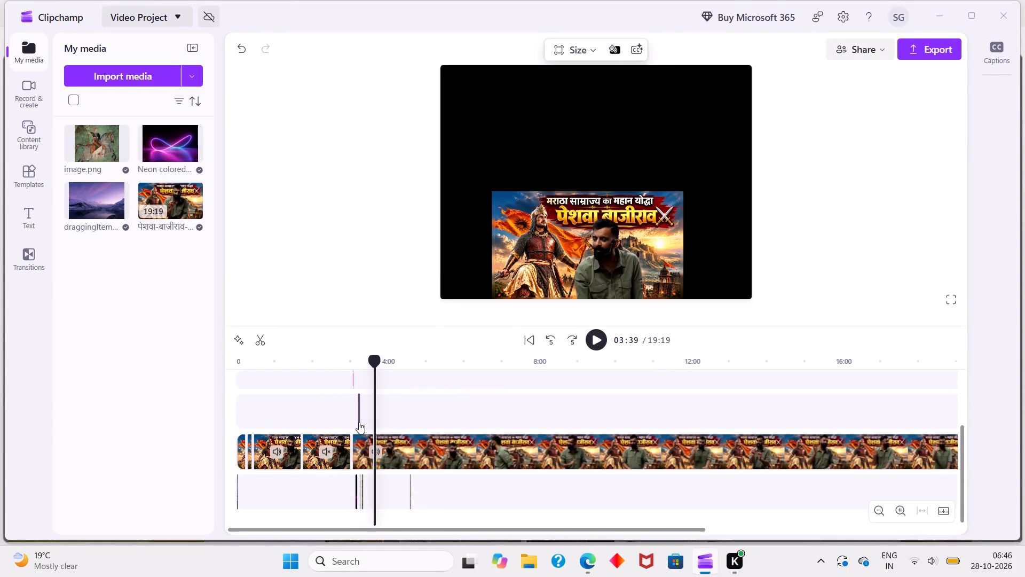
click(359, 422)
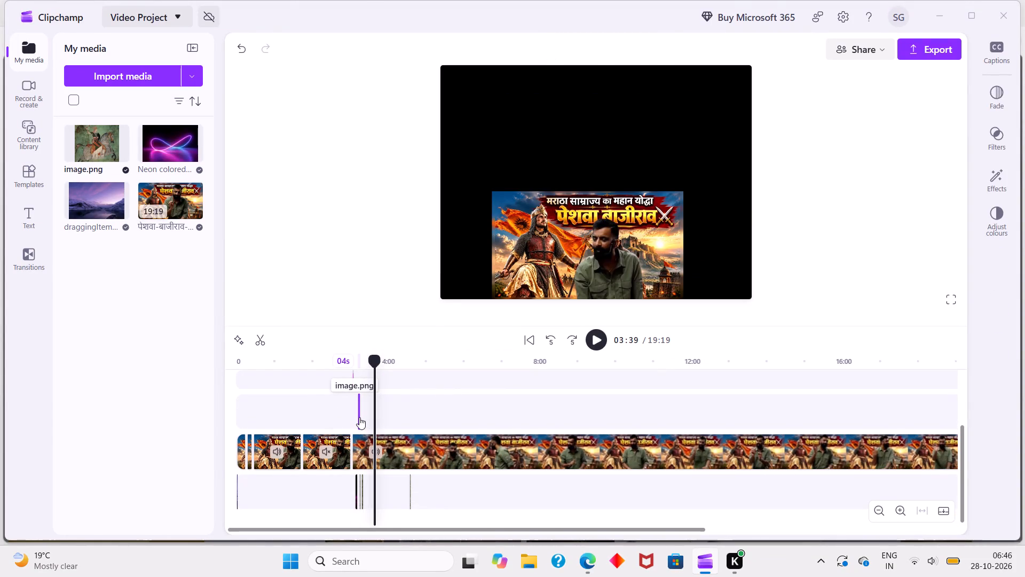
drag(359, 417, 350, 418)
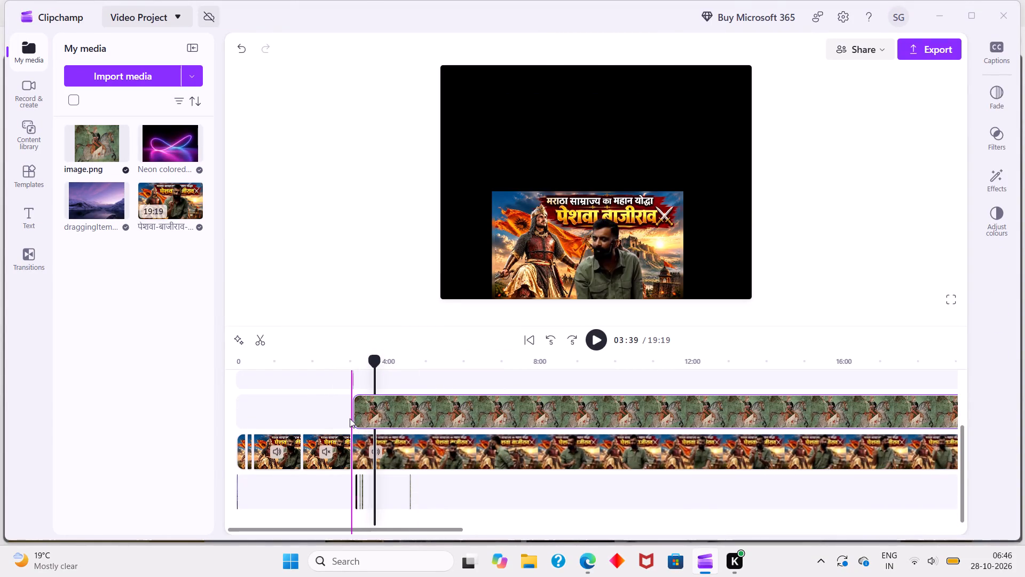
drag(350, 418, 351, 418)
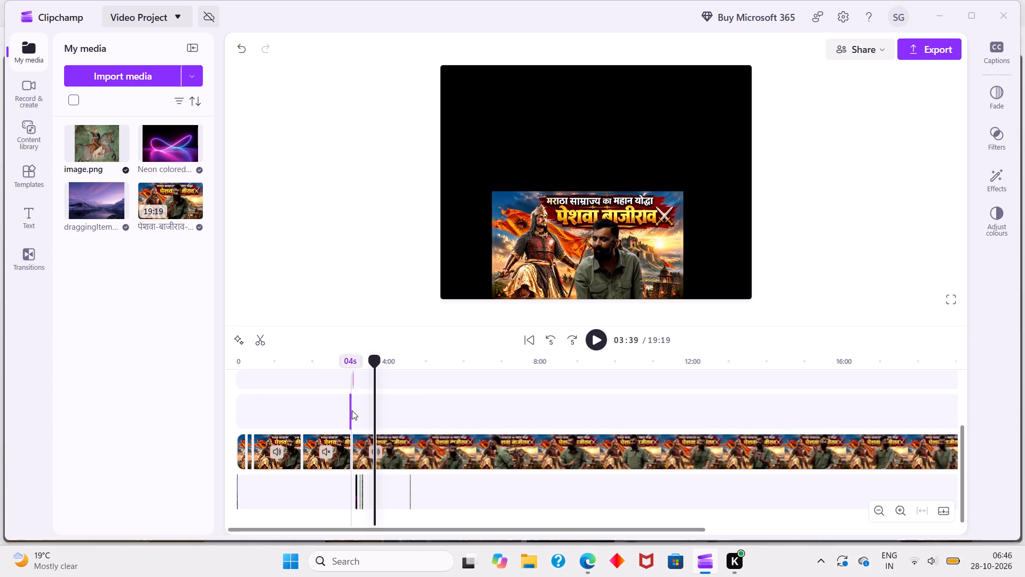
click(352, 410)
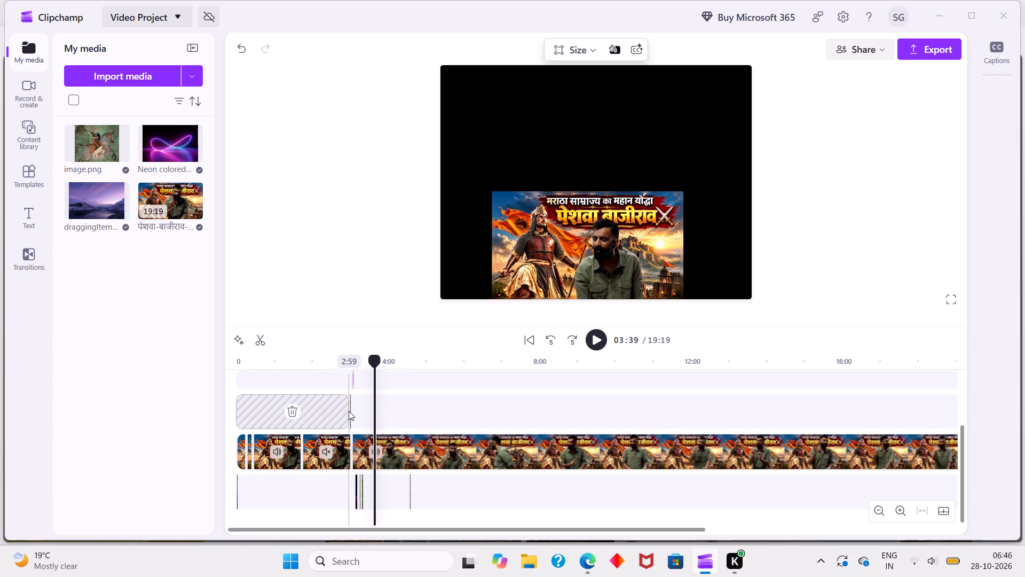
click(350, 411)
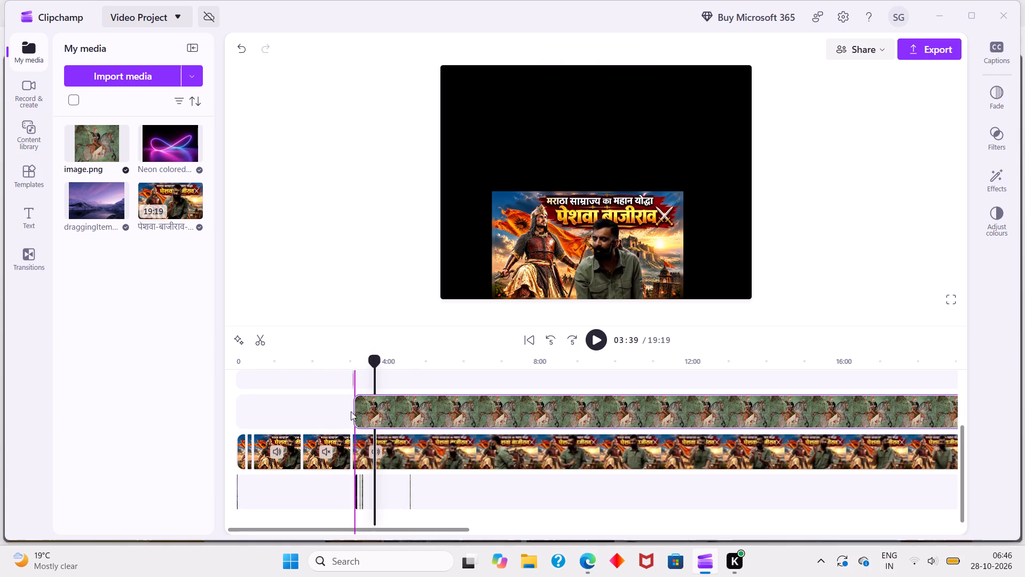
Move the image.png clip on the track above the main video to about 07:38, and set the playhead to 04:25.
drag(350, 411, 363, 411)
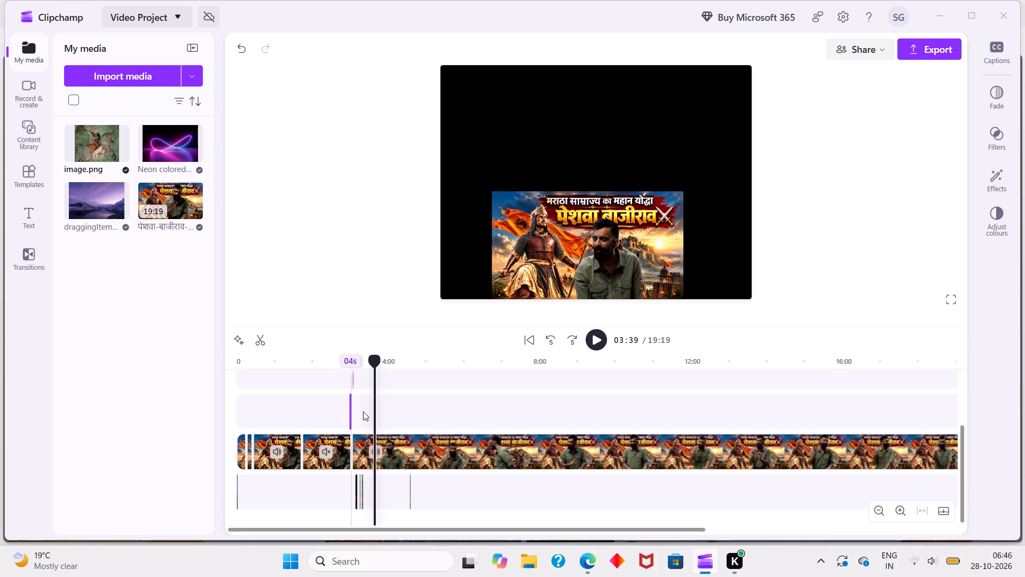
drag(363, 411, 526, 419)
drag(463, 415, 475, 417)
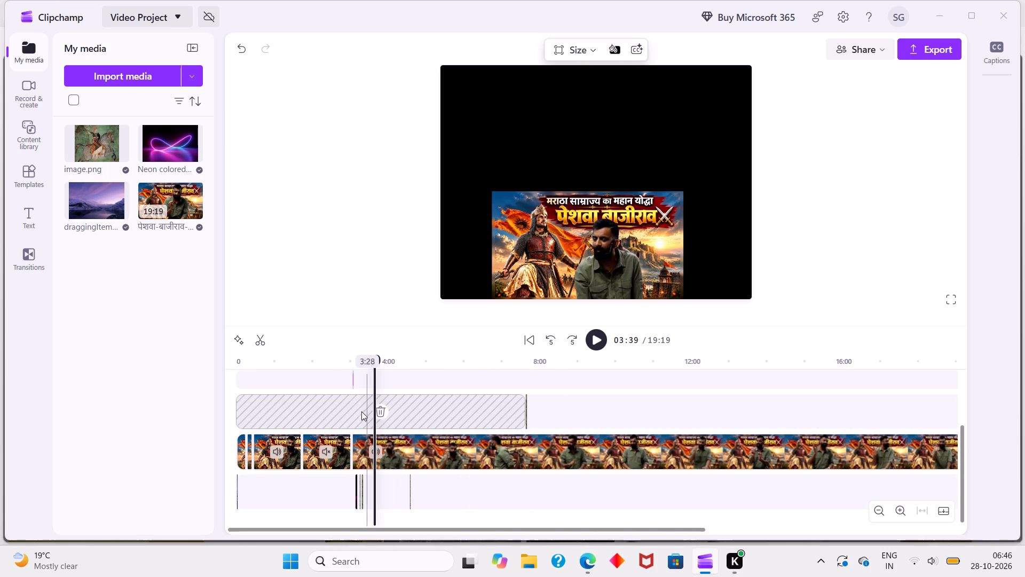
drag(332, 411, 351, 411)
drag(375, 415, 404, 412)
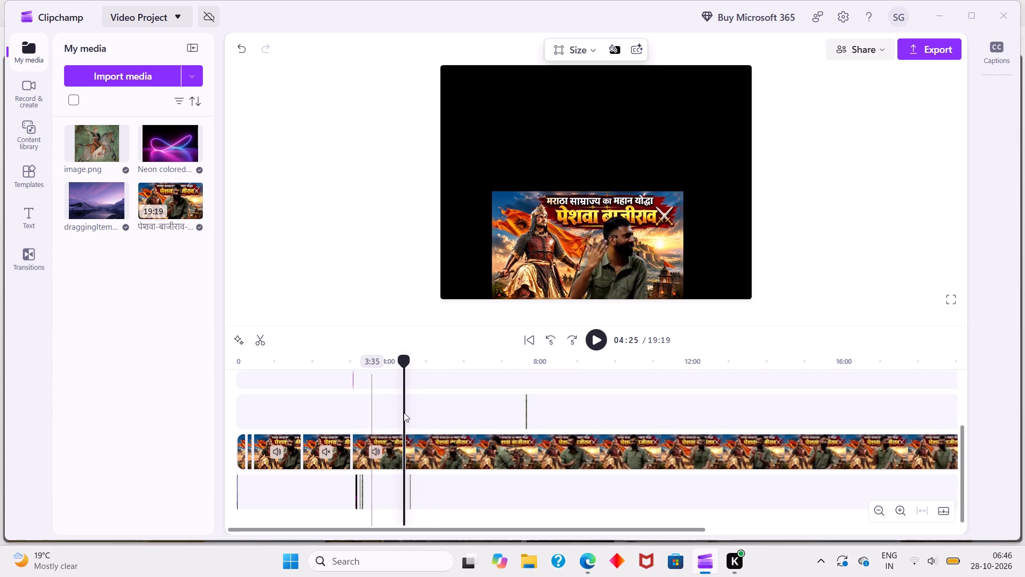
drag(519, 397, 444, 415)
Close the video project window and the enlarged Baji Rao I image in the Microsoft Edge image search.
click(1005, 19)
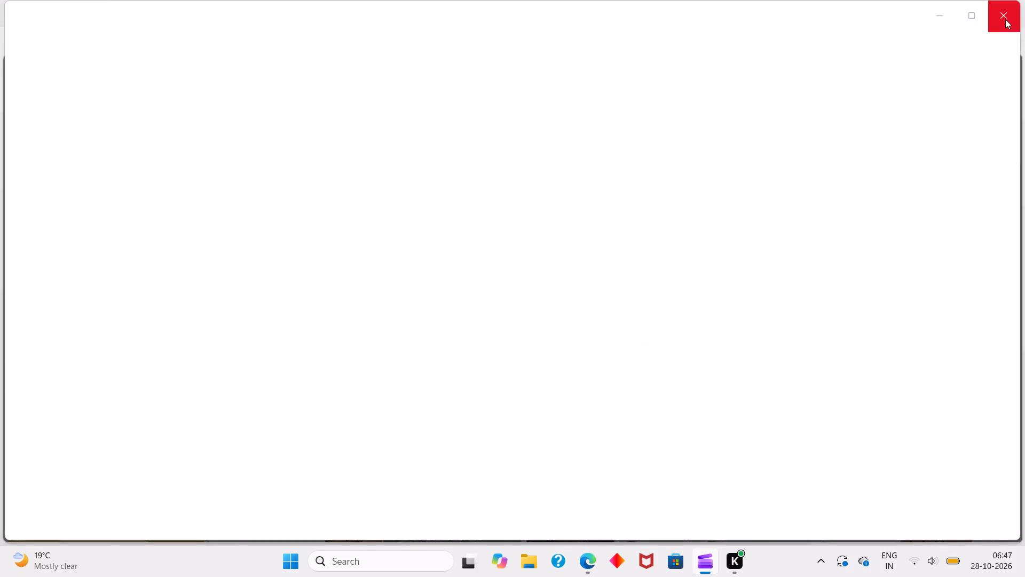
click(950, 99)
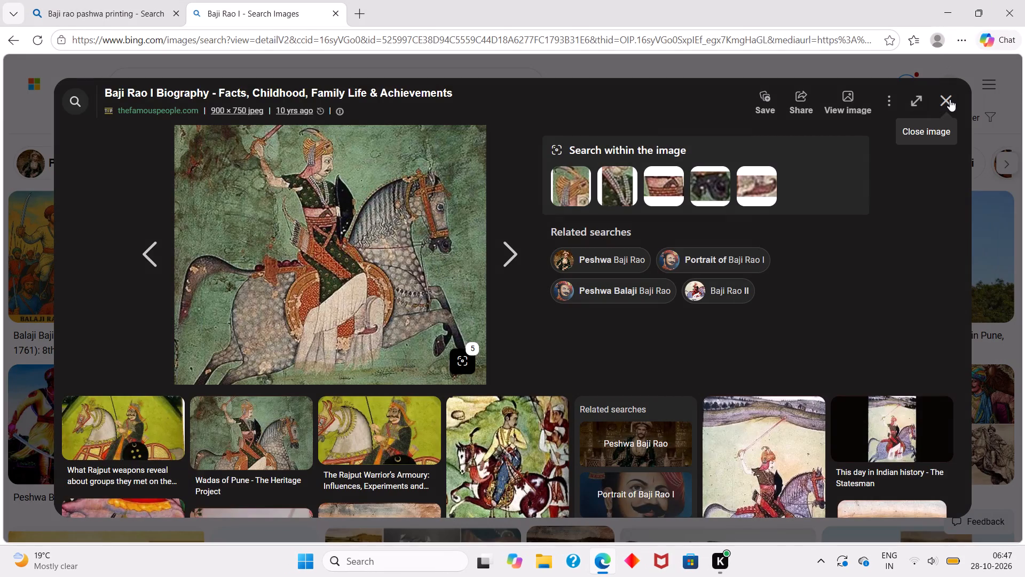